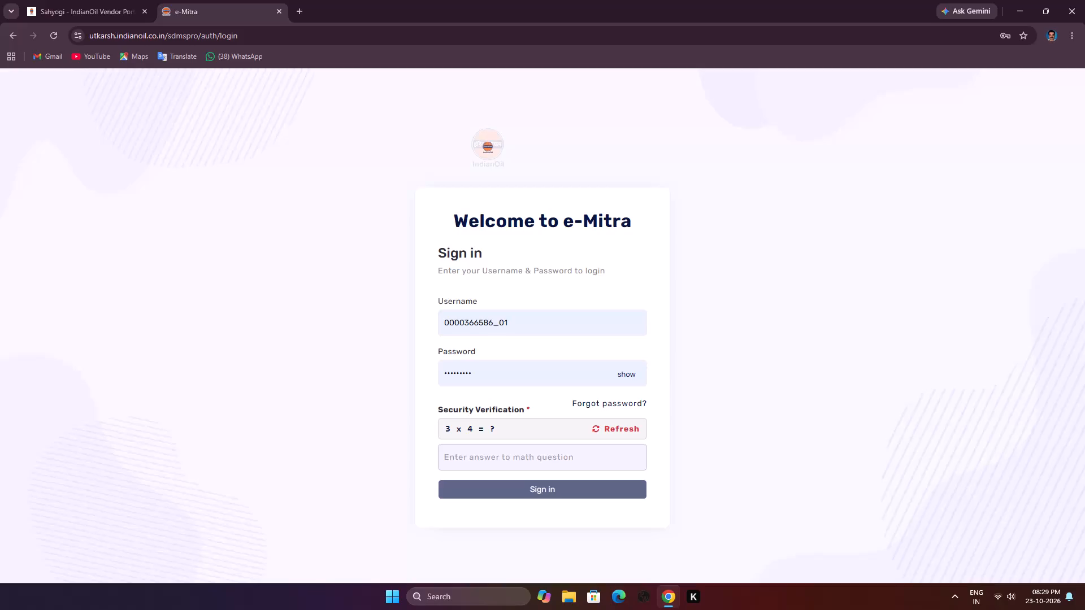
Answer the math security question with 12 and sign in to e-Mitra using the prefilled credentials.
{"action": "type", "text": "12"}
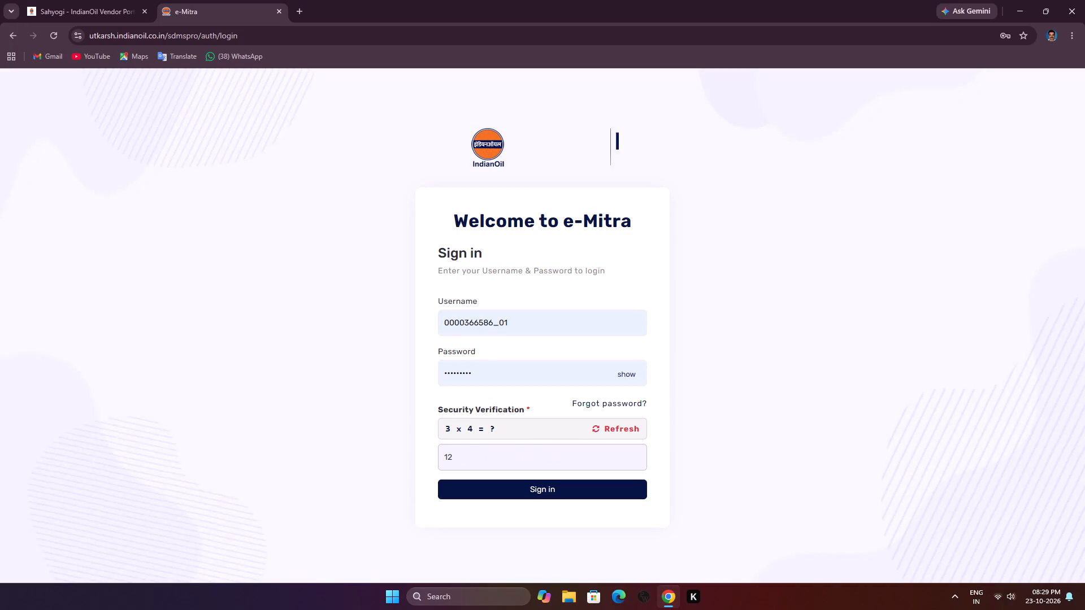
{"action": "left_click", "coordinate": [545, 487]}
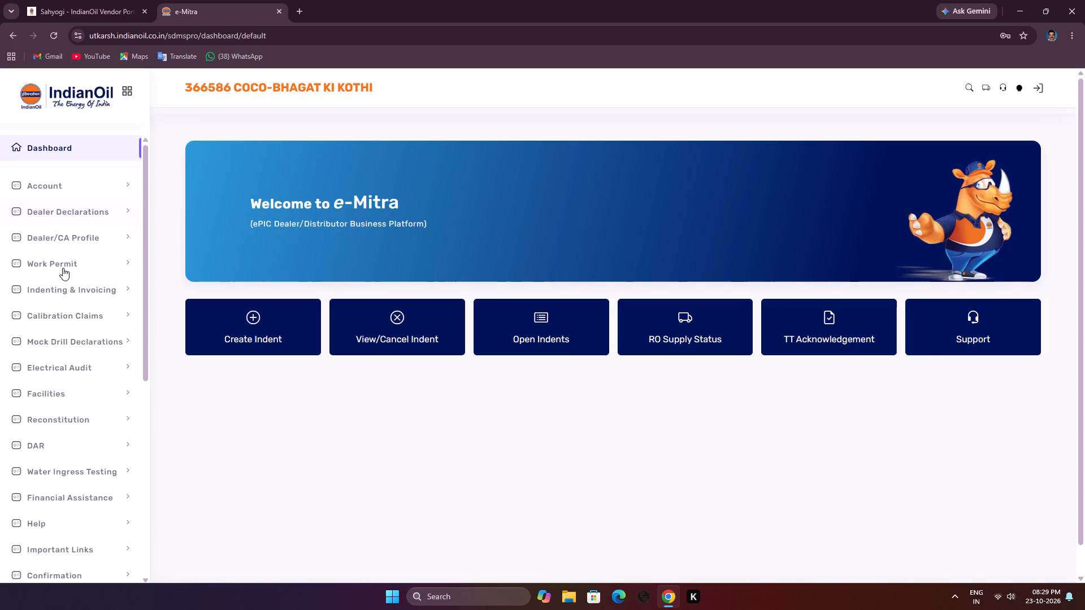
List the existing non-critical work permits for the preset date range of 23-09-2026 to 24-10-2026.
{"action": "left_click", "coordinate": [71, 259]}
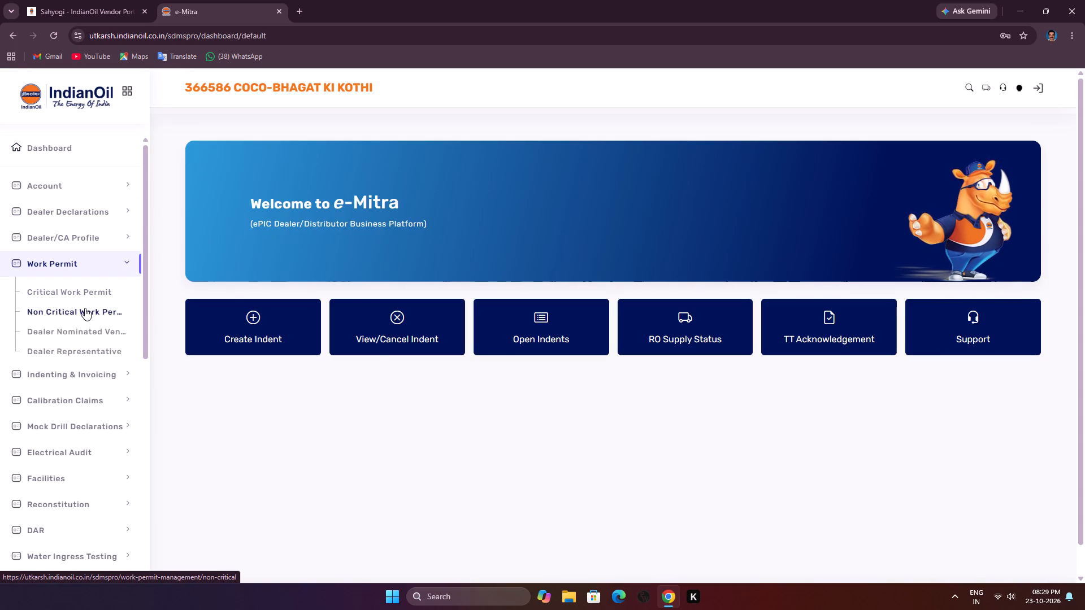
{"action": "left_click", "coordinate": [85, 308]}
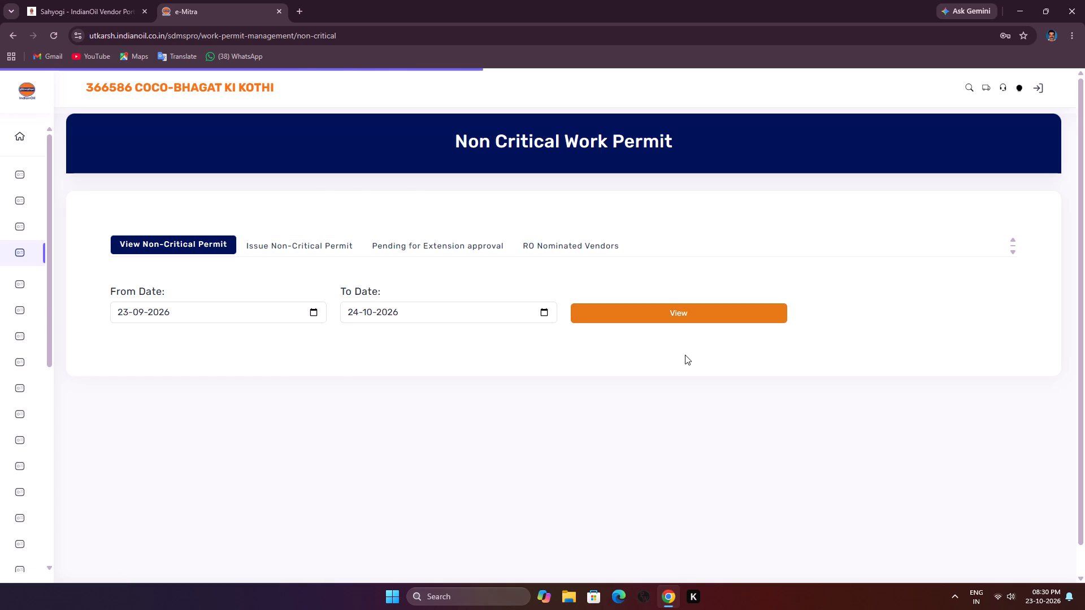
{"action": "left_click", "coordinate": [682, 317]}
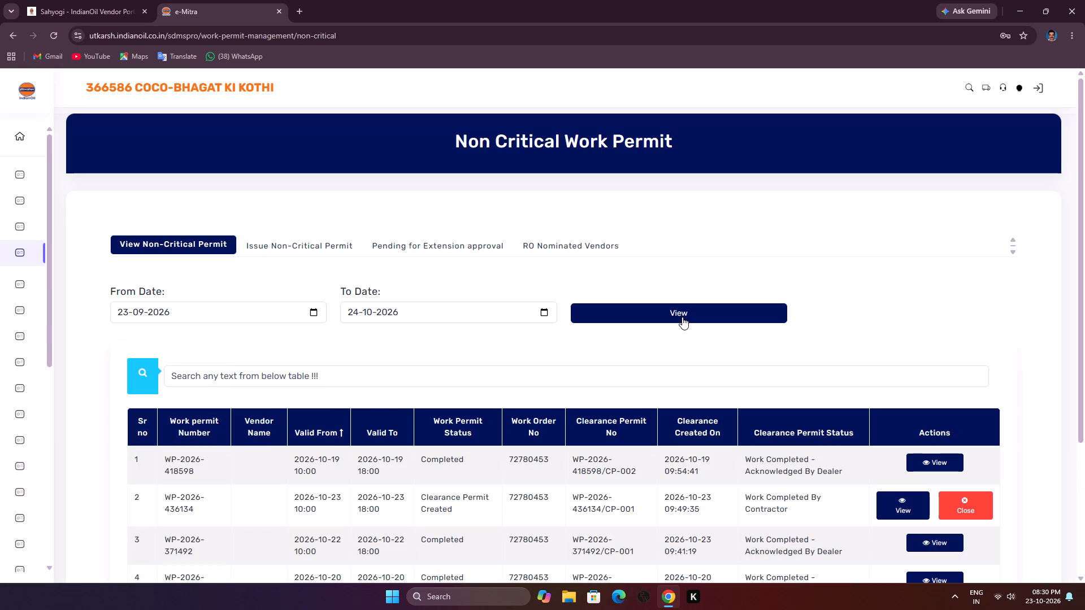
{"action": "scroll", "coordinate": [711, 365], "scroll_direction": "down", "scroll_amount": 4}
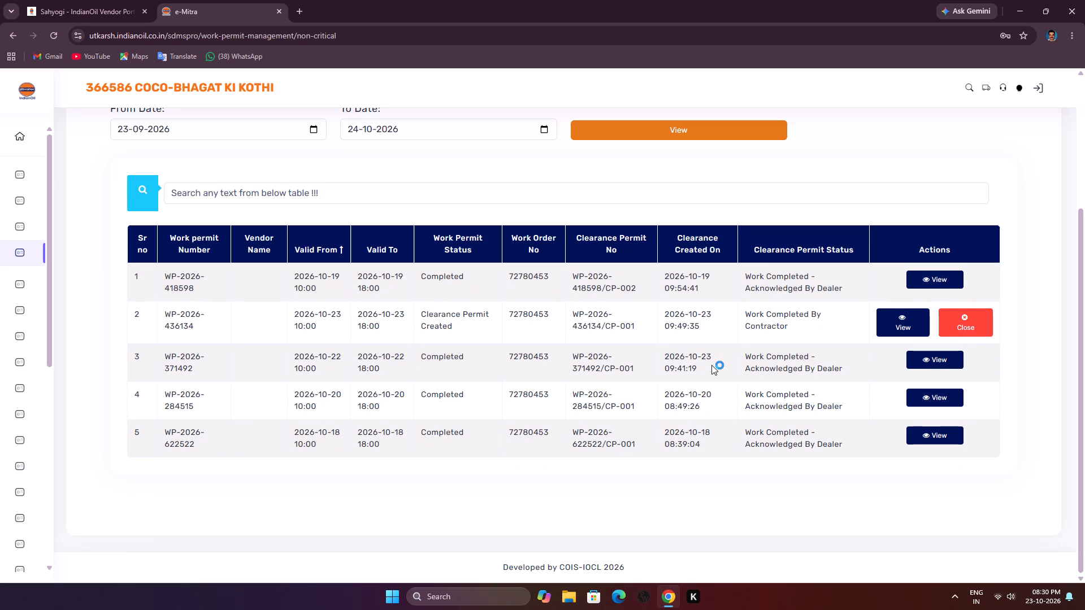
{"action": "scroll", "coordinate": [711, 365], "scroll_direction": "down", "scroll_amount": 6}
{"action": "left_click", "coordinate": [980, 323]}
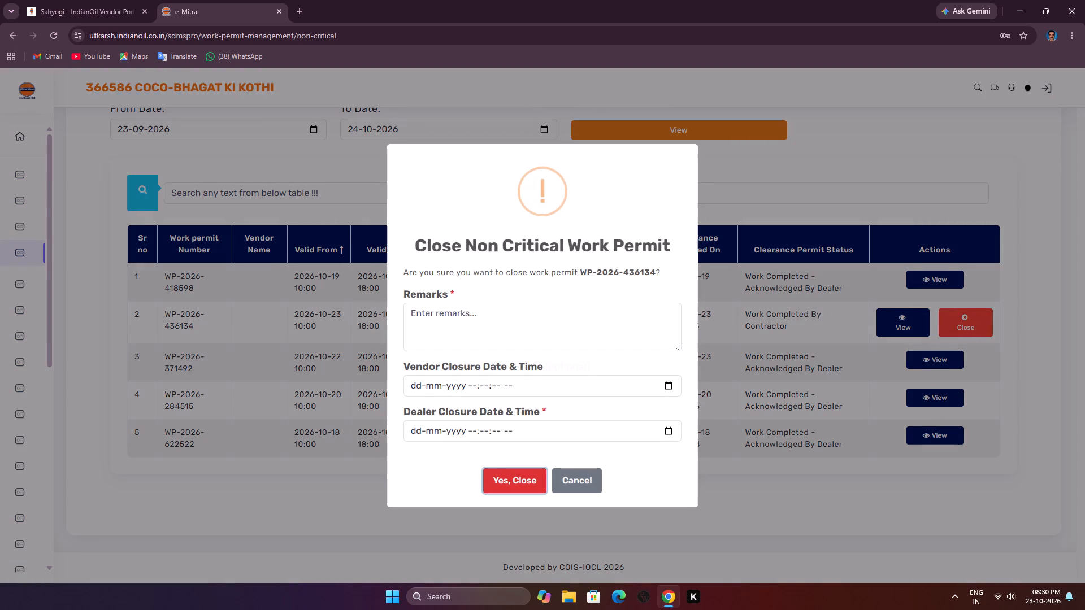
{"action": "left_click", "coordinate": [482, 337]}
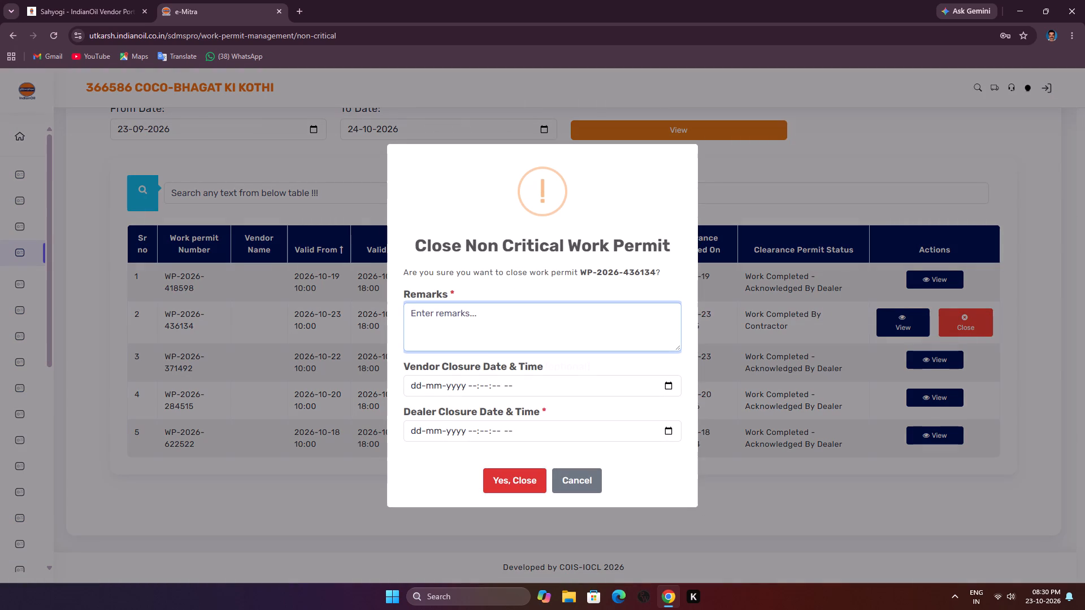
{"action": "key", "text": "c"}
{"action": "type", "text": "ompleted"}
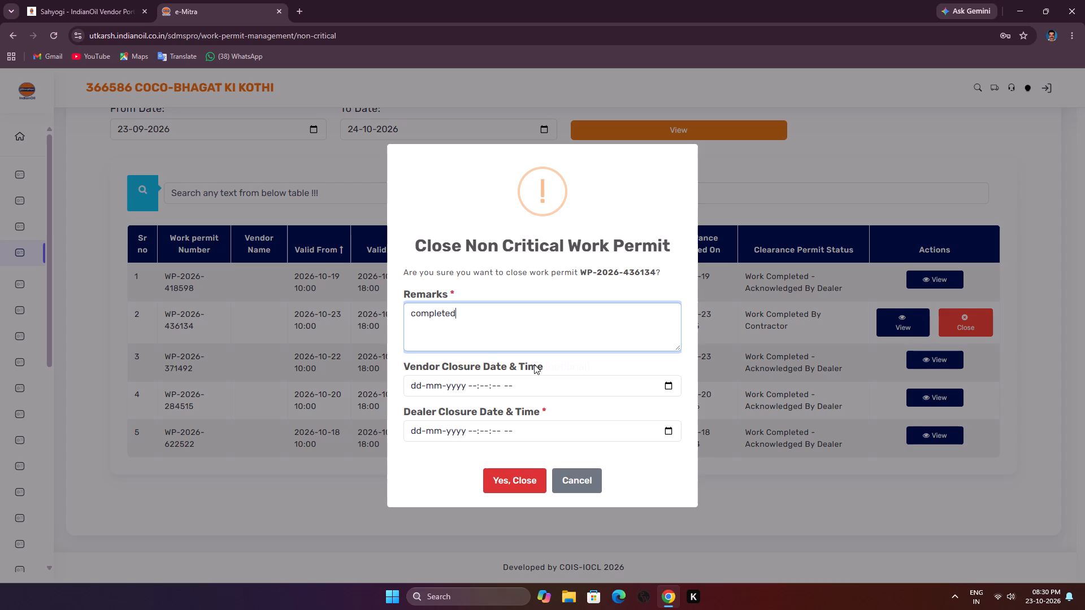
{"action": "left_click", "coordinate": [669, 387]}
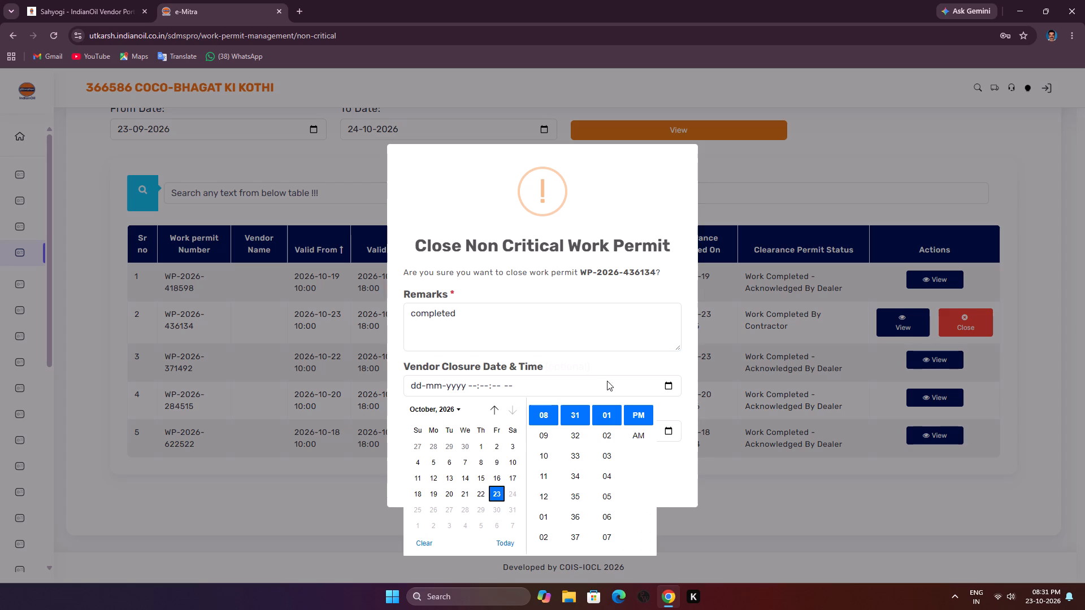
{"action": "scroll", "coordinate": [551, 432], "scroll_direction": "up", "scroll_amount": 1}
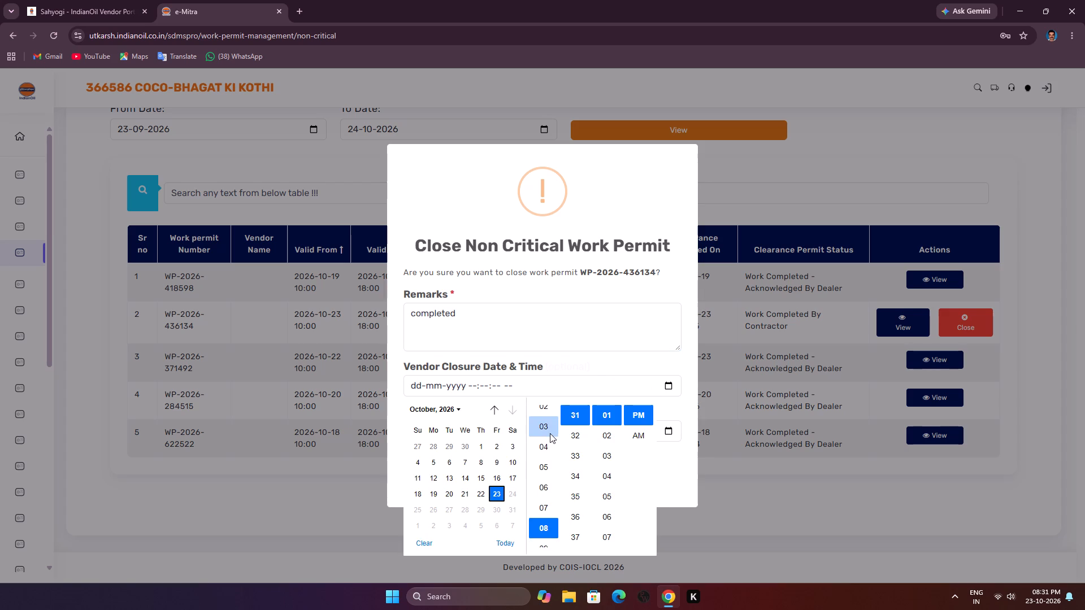
{"action": "left_click", "coordinate": [546, 476]}
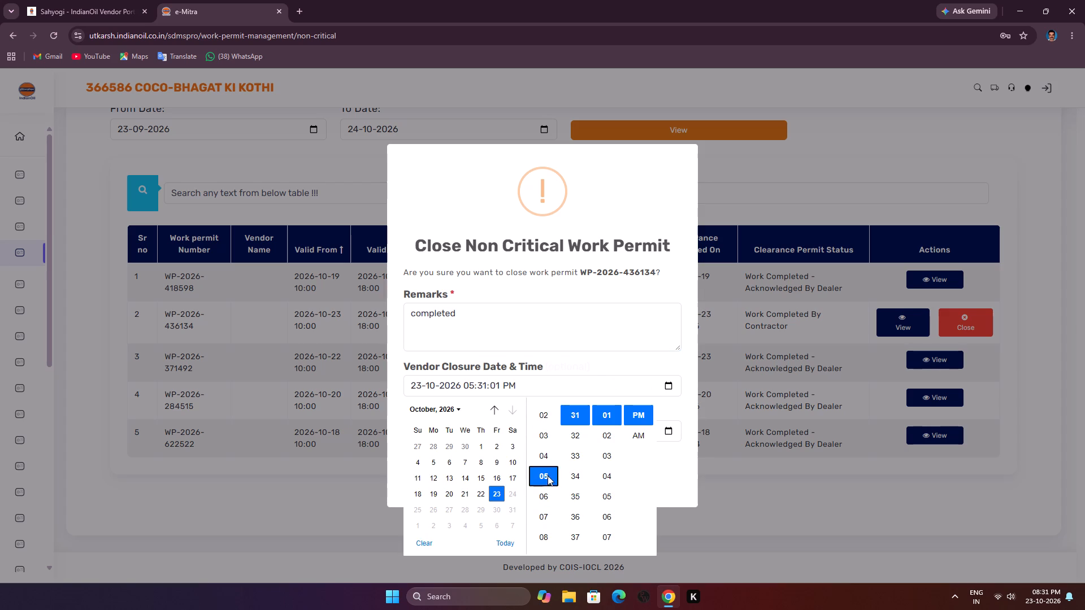
{"action": "scroll", "coordinate": [576, 474], "scroll_direction": "down", "scroll_amount": 3}
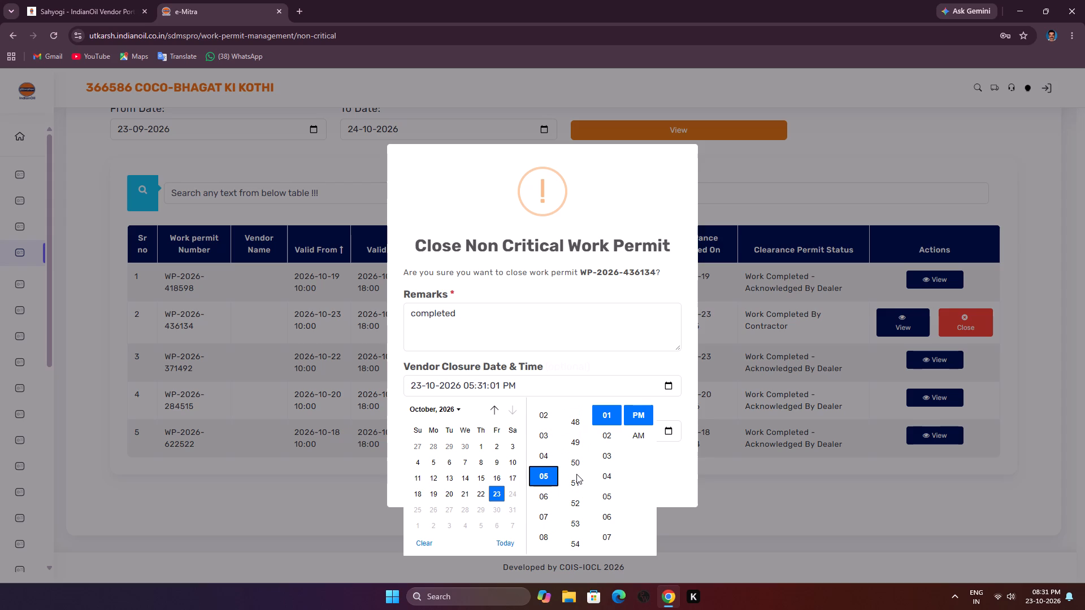
{"action": "scroll", "coordinate": [576, 474], "scroll_direction": "down", "scroll_amount": 1}
{"action": "left_click", "coordinate": [577, 433]}
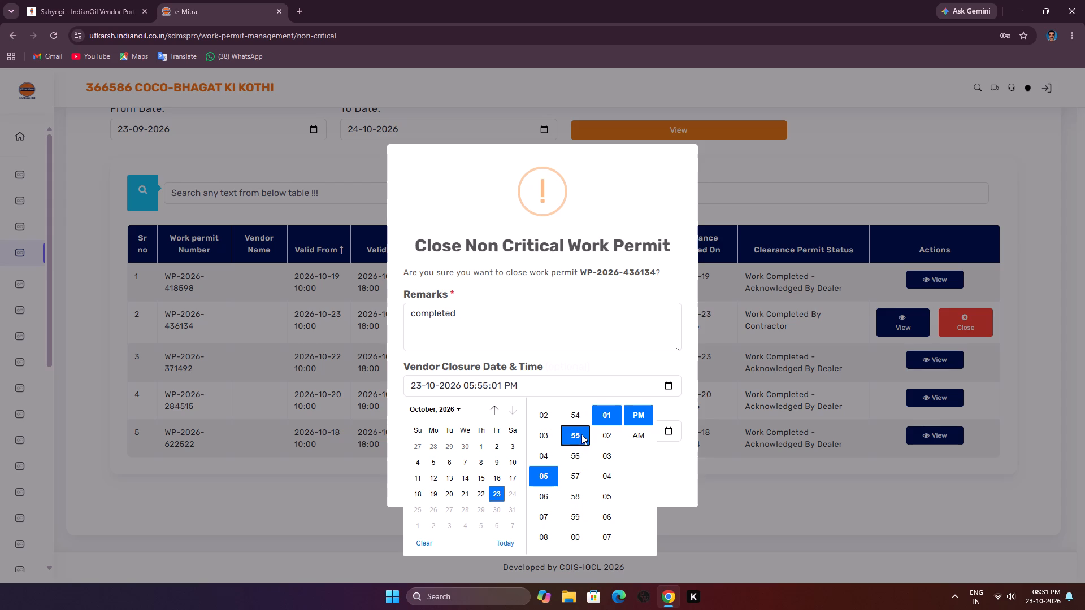
{"action": "scroll", "coordinate": [609, 440], "scroll_direction": "up", "scroll_amount": 1}
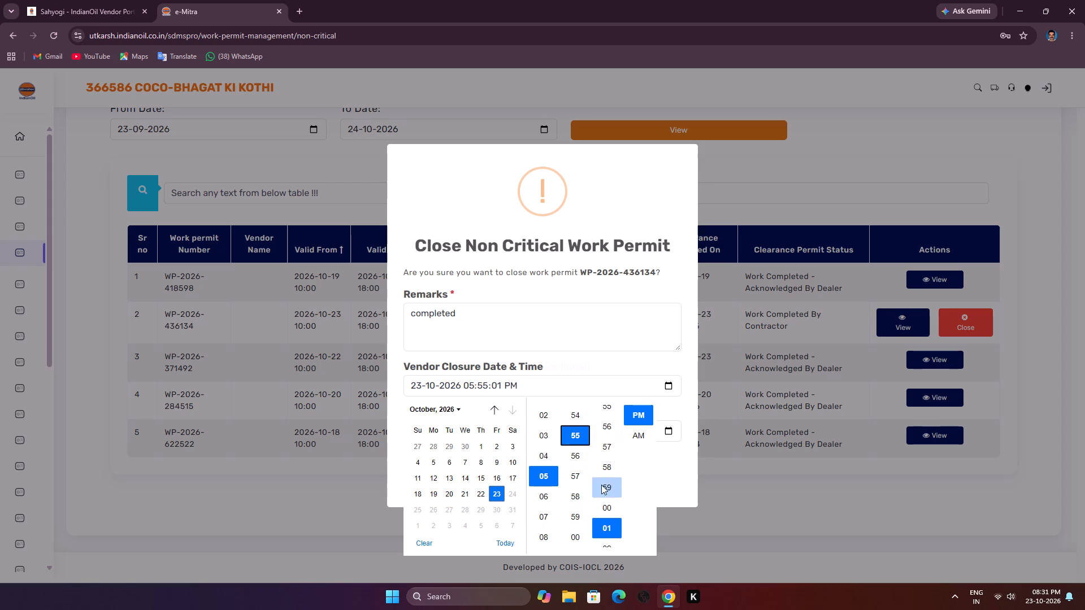
{"action": "left_click", "coordinate": [607, 514]}
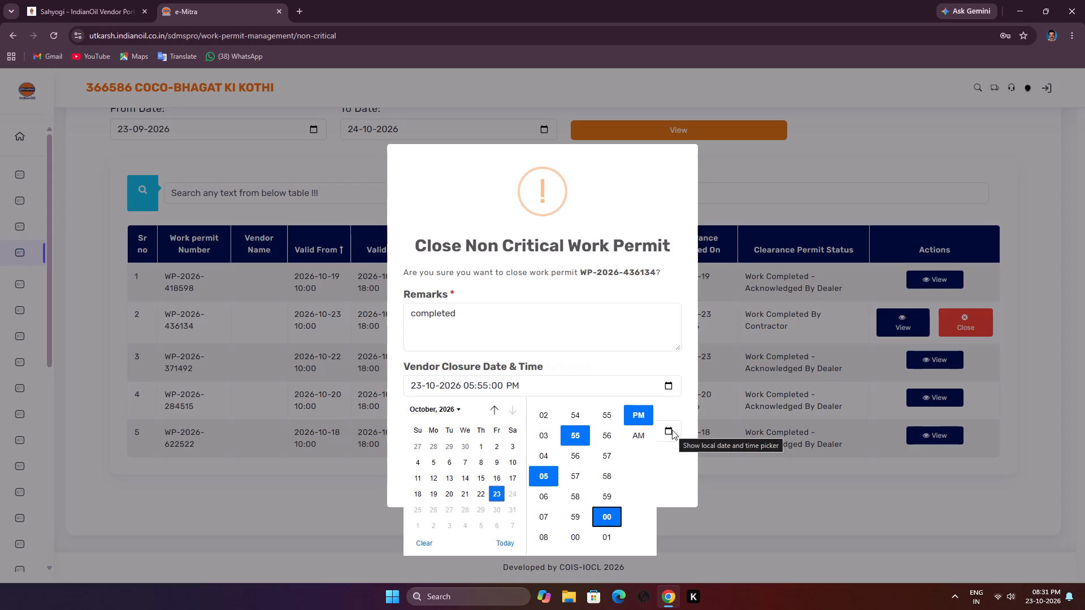
{"action": "left_click", "coordinate": [669, 434]}
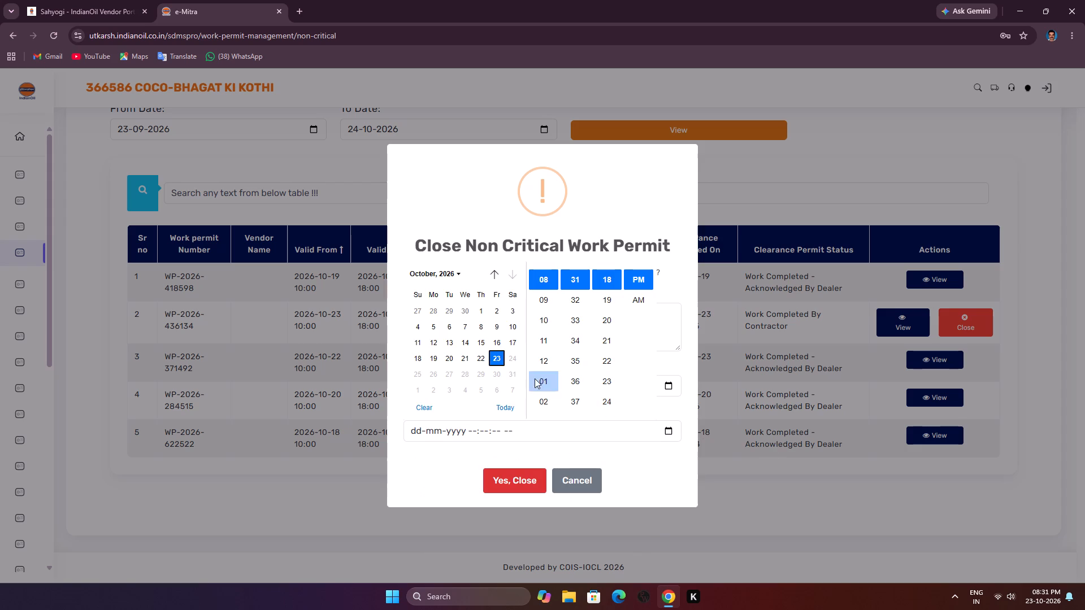
{"action": "scroll", "coordinate": [545, 341], "scroll_direction": "up", "scroll_amount": 1}
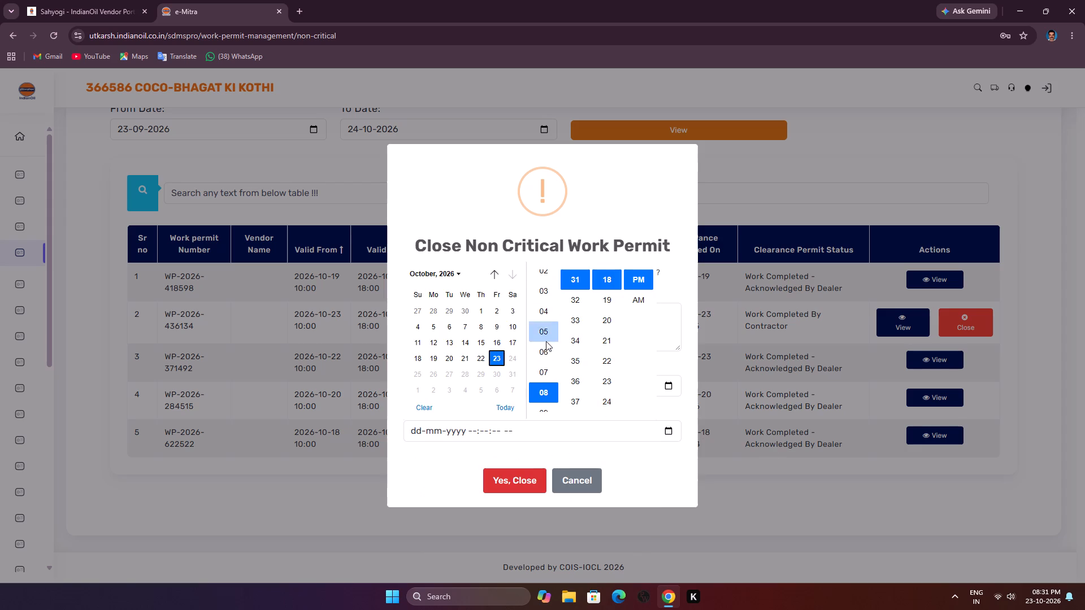
{"action": "left_click", "coordinate": [545, 360]}
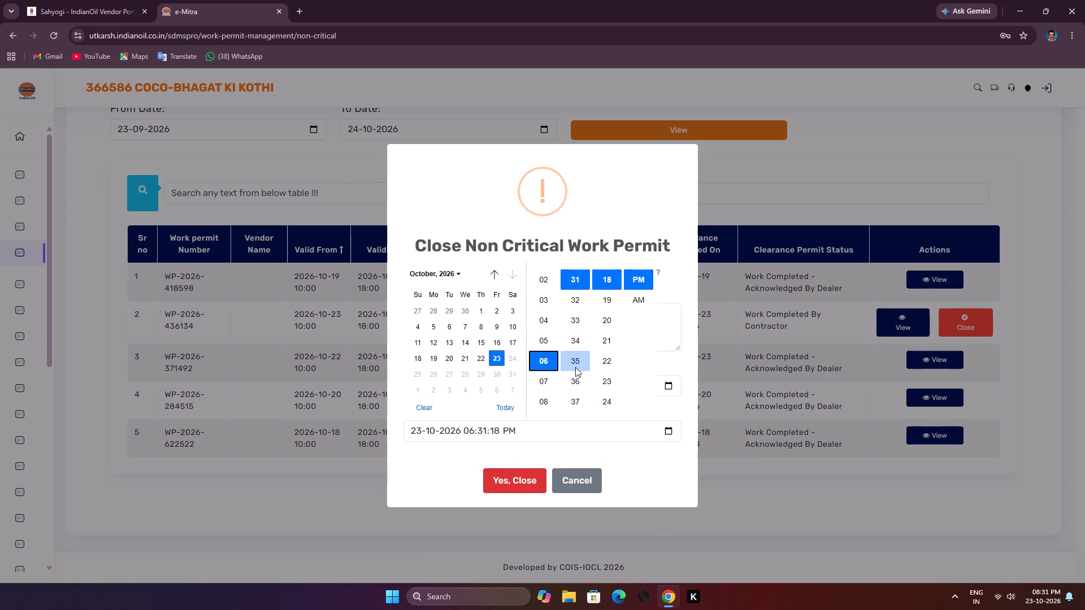
{"action": "scroll", "coordinate": [575, 368], "scroll_direction": "up", "scroll_amount": 5}
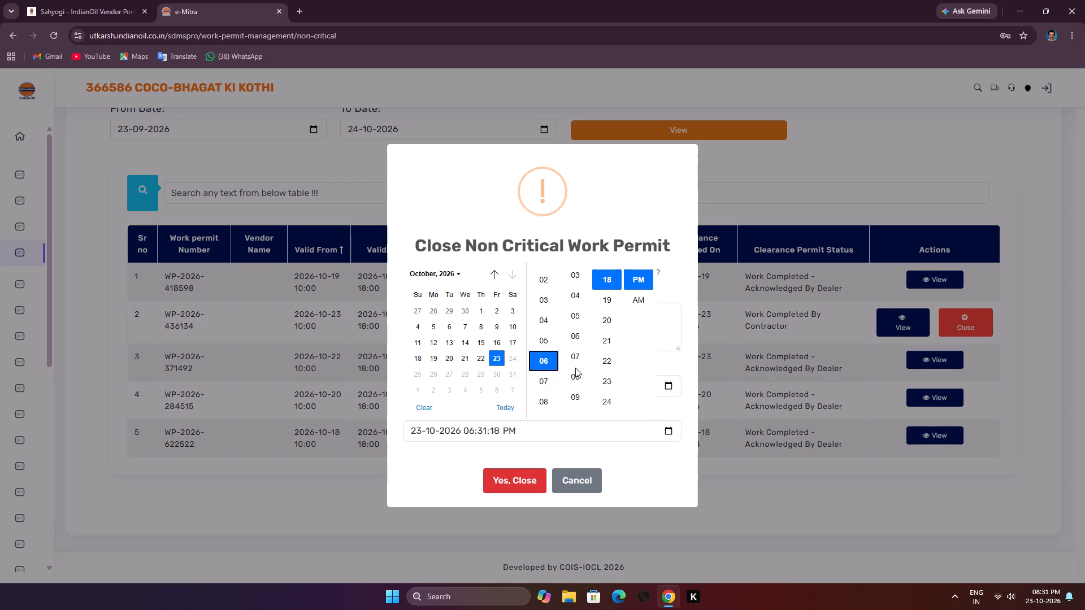
{"action": "scroll", "coordinate": [575, 368], "scroll_direction": "up", "scroll_amount": 1}
{"action": "left_click", "coordinate": [575, 342]}
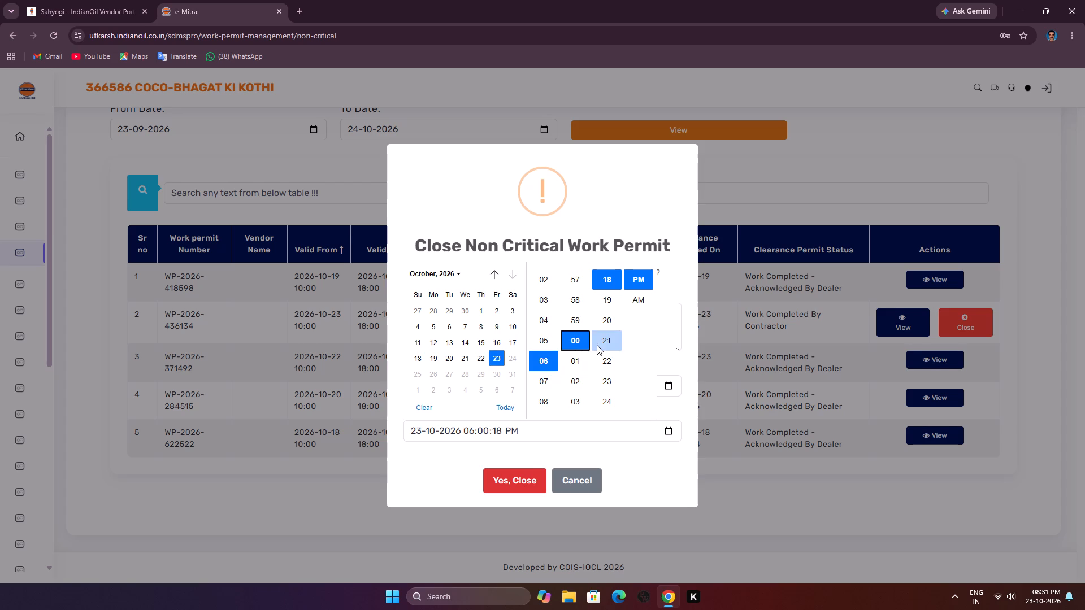
{"action": "scroll", "coordinate": [604, 354], "scroll_direction": "up", "scroll_amount": 3}
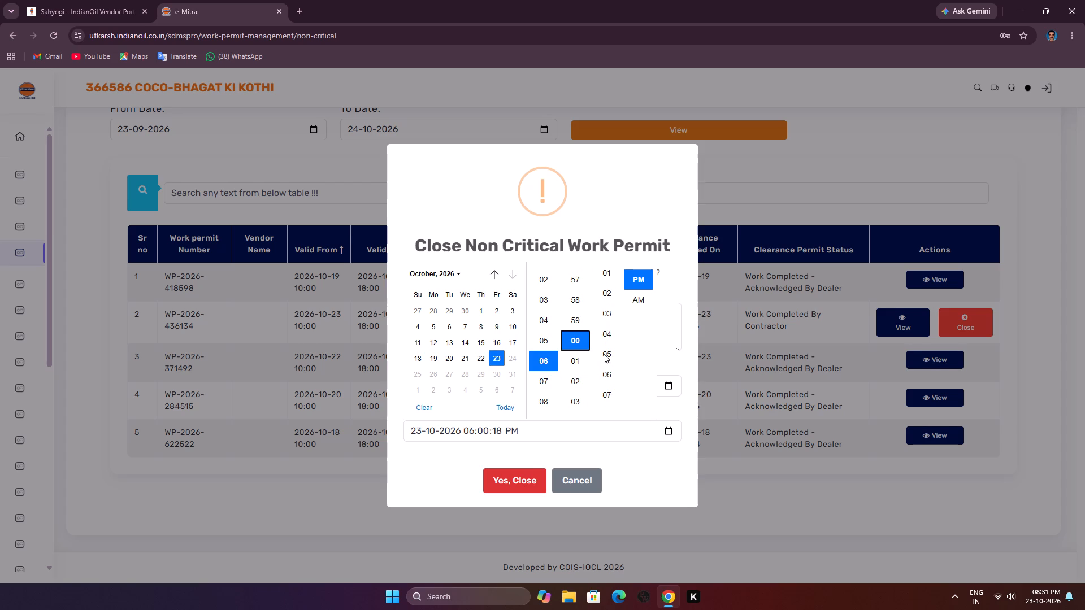
{"action": "scroll", "coordinate": [604, 354], "scroll_direction": "up", "scroll_amount": 1}
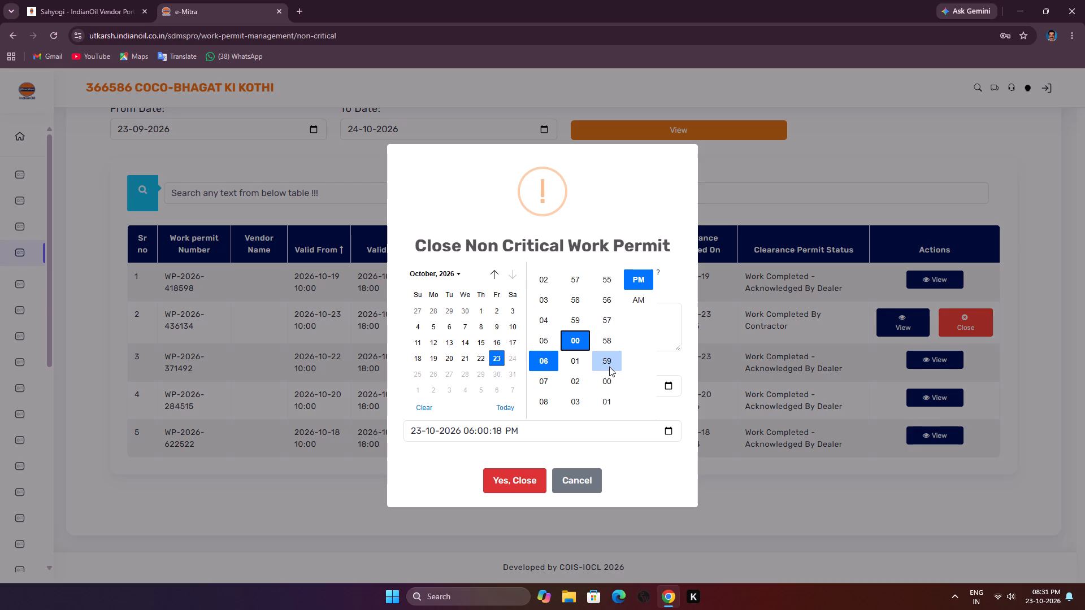
{"action": "left_click", "coordinate": [604, 382]}
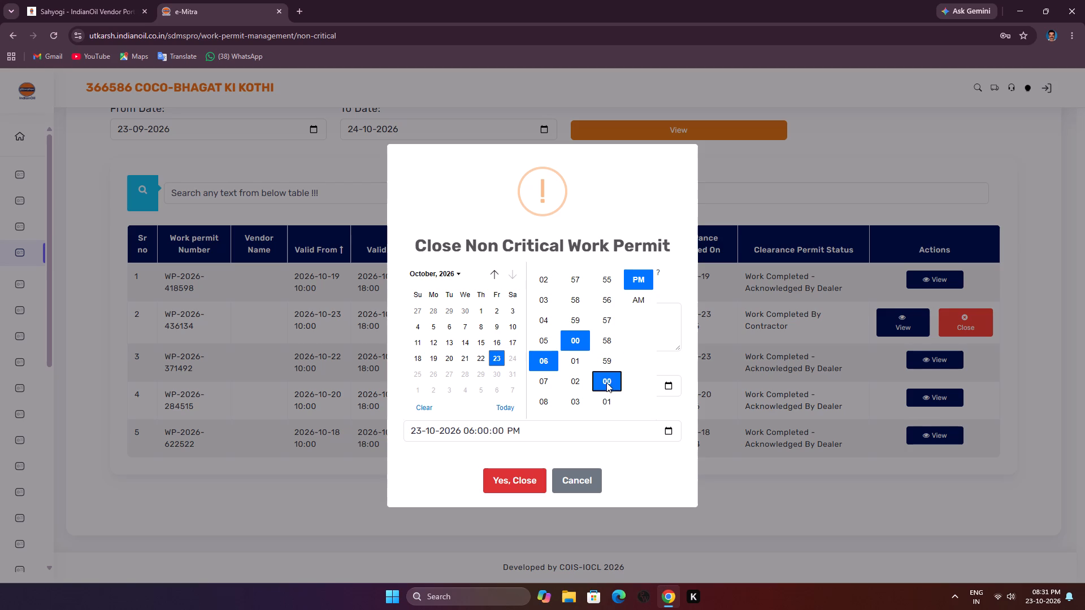
{"action": "left_click", "coordinate": [648, 404]}
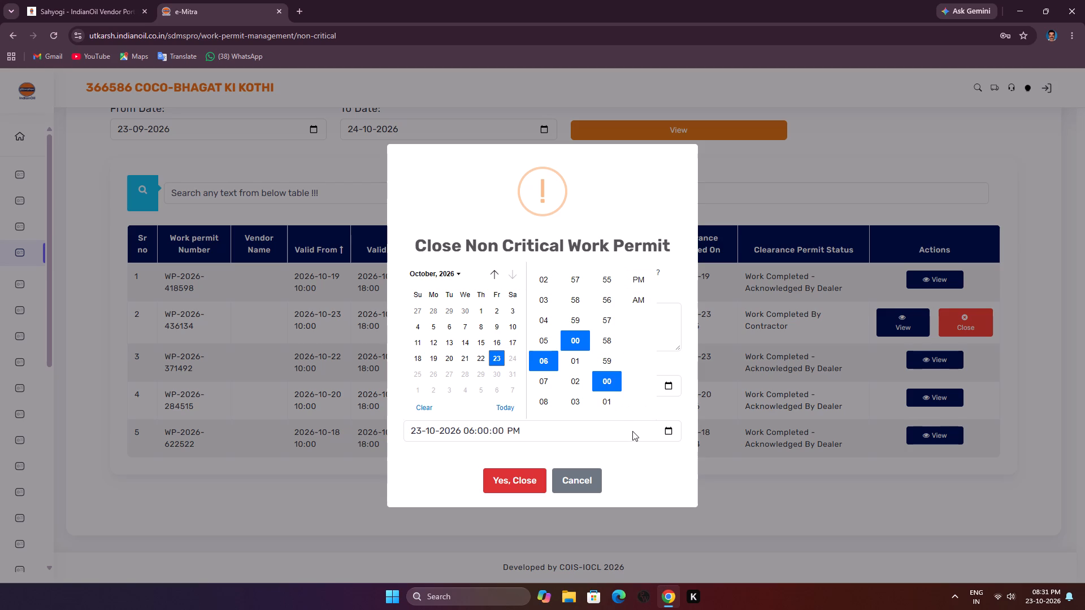
{"action": "left_click", "coordinate": [632, 432]}
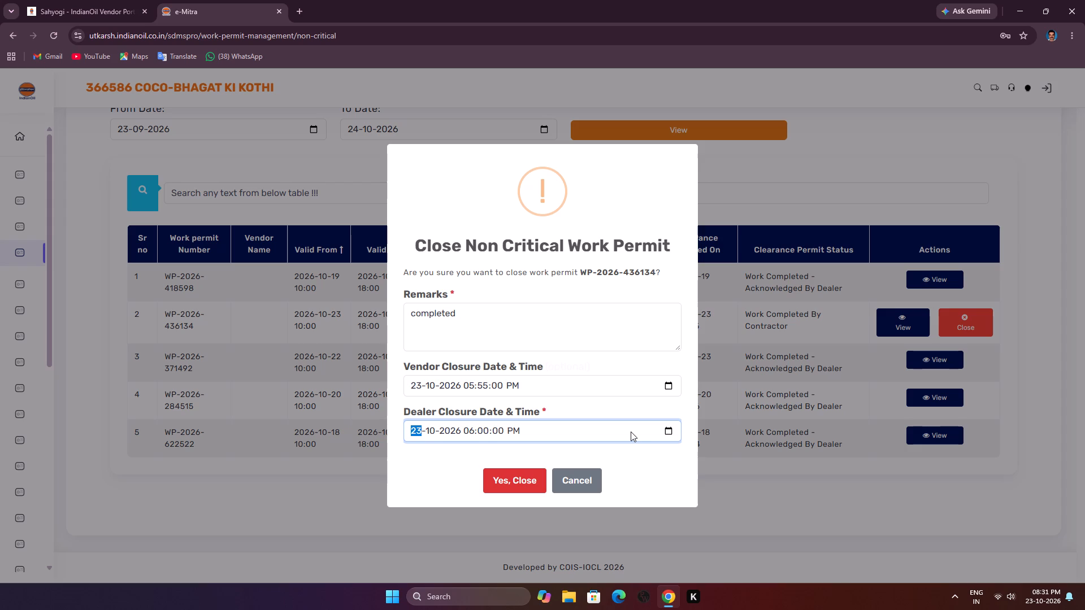
{"action": "scroll", "coordinate": [575, 383], "scroll_direction": "down", "scroll_amount": 4}
{"action": "left_click", "coordinate": [523, 482]}
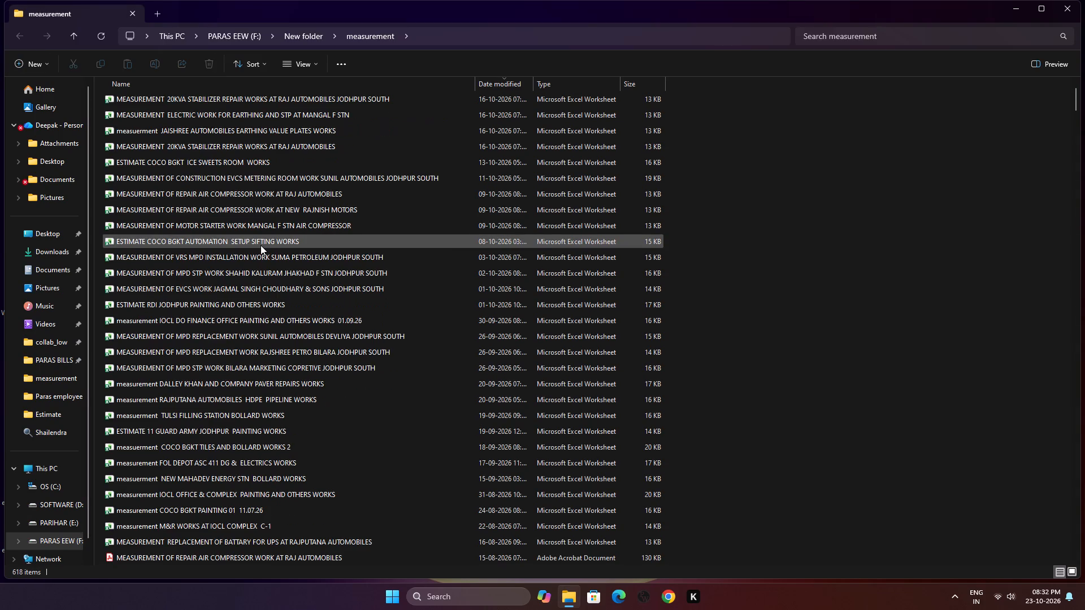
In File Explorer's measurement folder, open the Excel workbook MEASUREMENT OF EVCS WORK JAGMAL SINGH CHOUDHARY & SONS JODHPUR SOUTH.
{"action": "scroll", "coordinate": [261, 245], "scroll_direction": "down", "scroll_amount": 2}
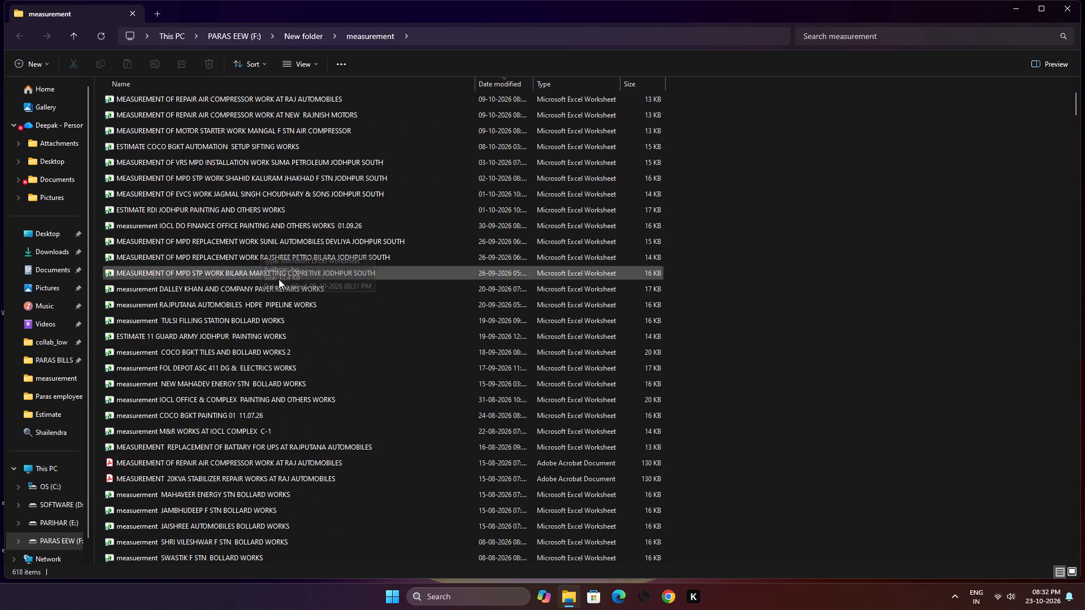
{"action": "double_click", "coordinate": [234, 193]}
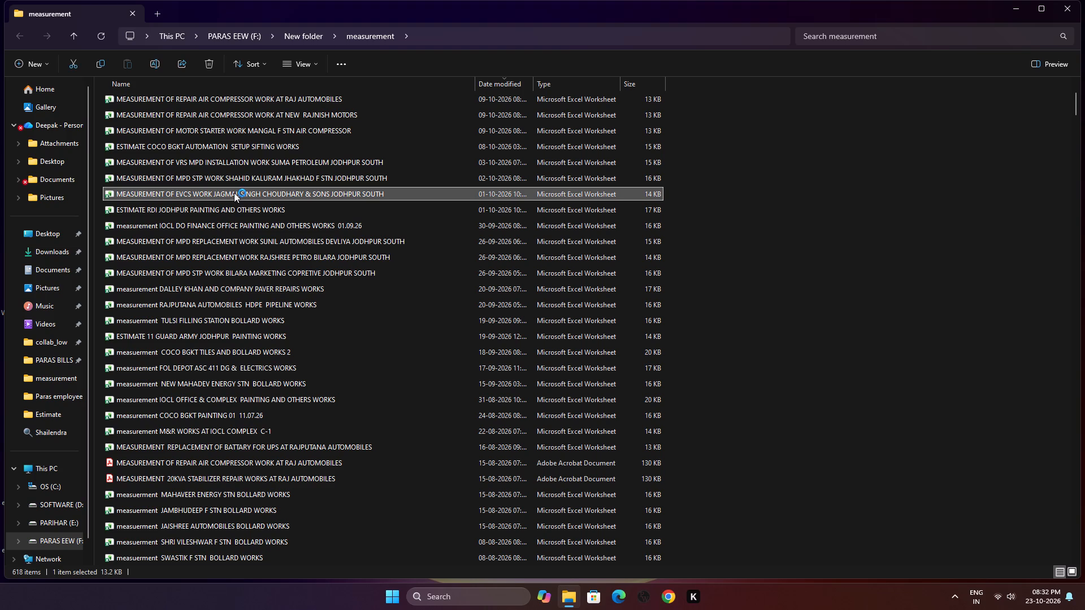
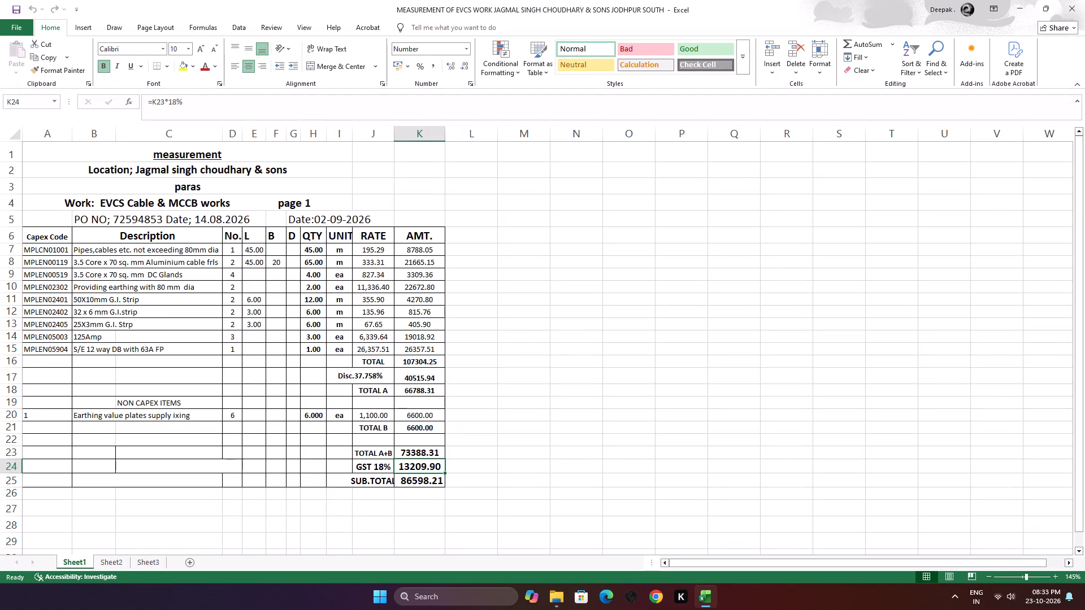
Insert a blank row above the TOTAL B row in the non-capex items section.
{"action": "left_click", "coordinate": [233, 277]}
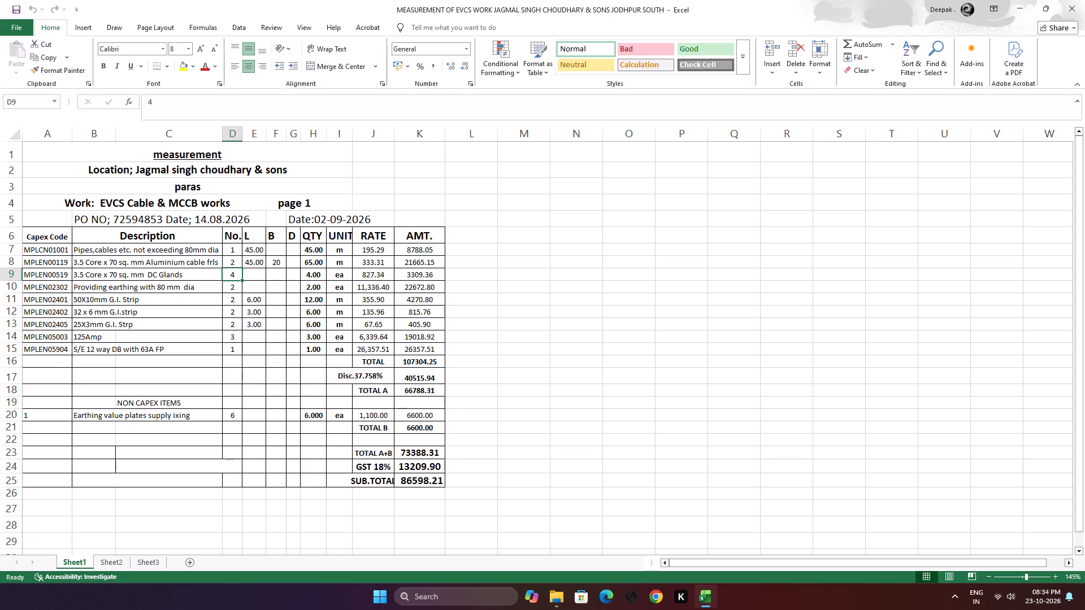
{"action": "left_click", "coordinate": [11, 428]}
{"action": "right_click", "coordinate": [10, 428]}
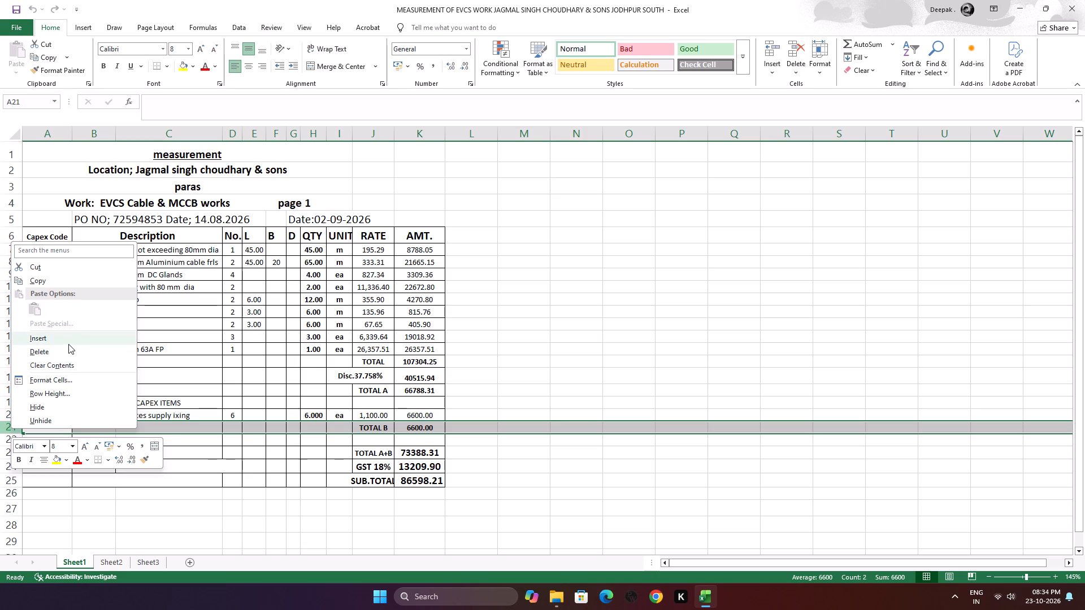
{"action": "left_click", "coordinate": [64, 337]}
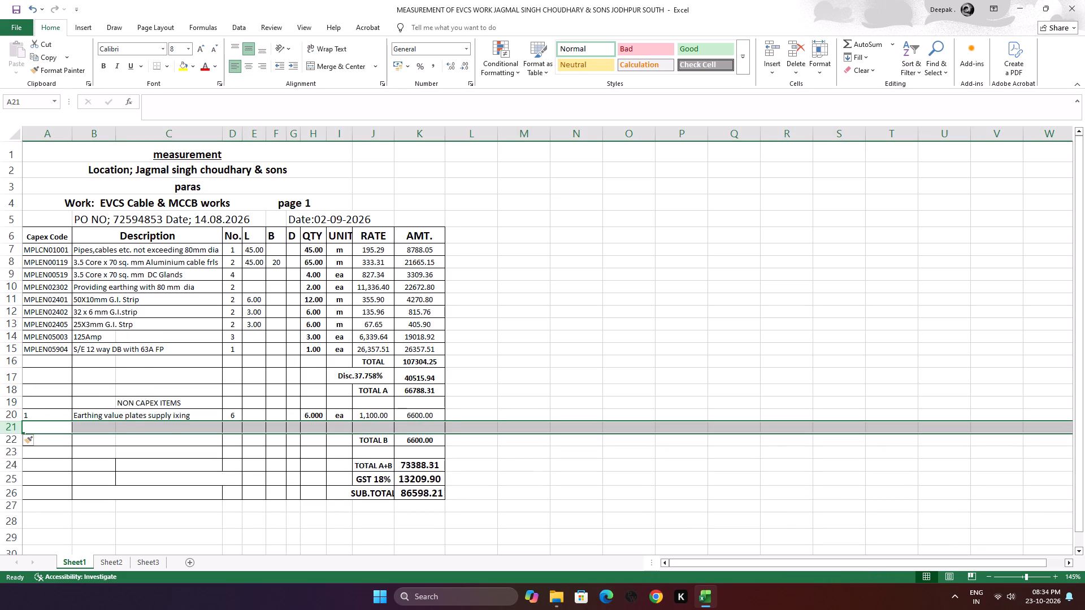
In the new row 21, enter serial number 2 and the description "70sqmm lugs aluminium".
{"action": "left_click", "coordinate": [53, 430]}
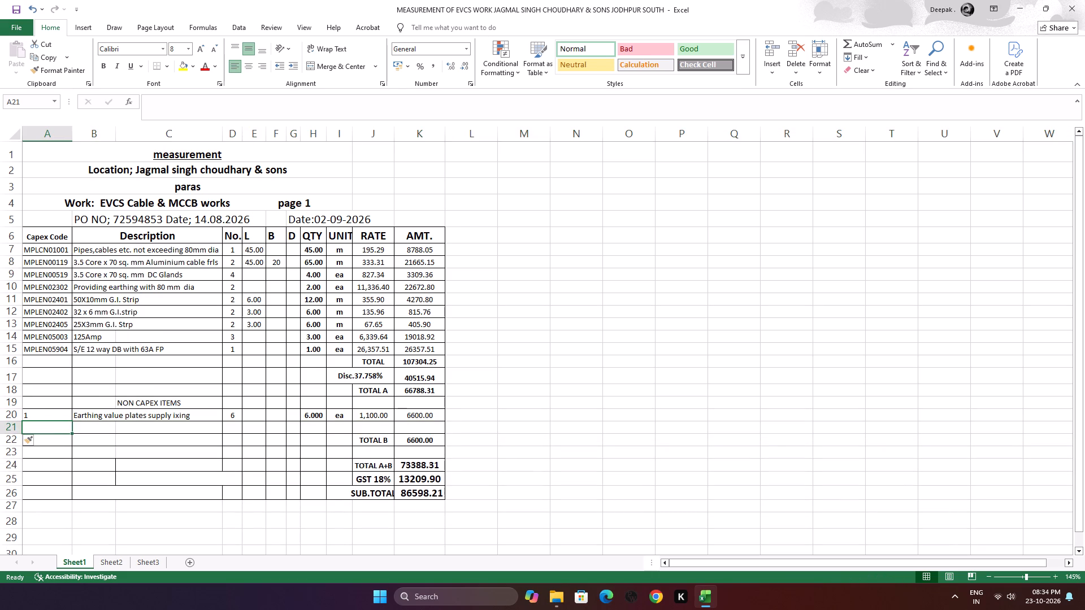
{"action": "key", "text": "2"}
{"action": "key", "text": "Right"}
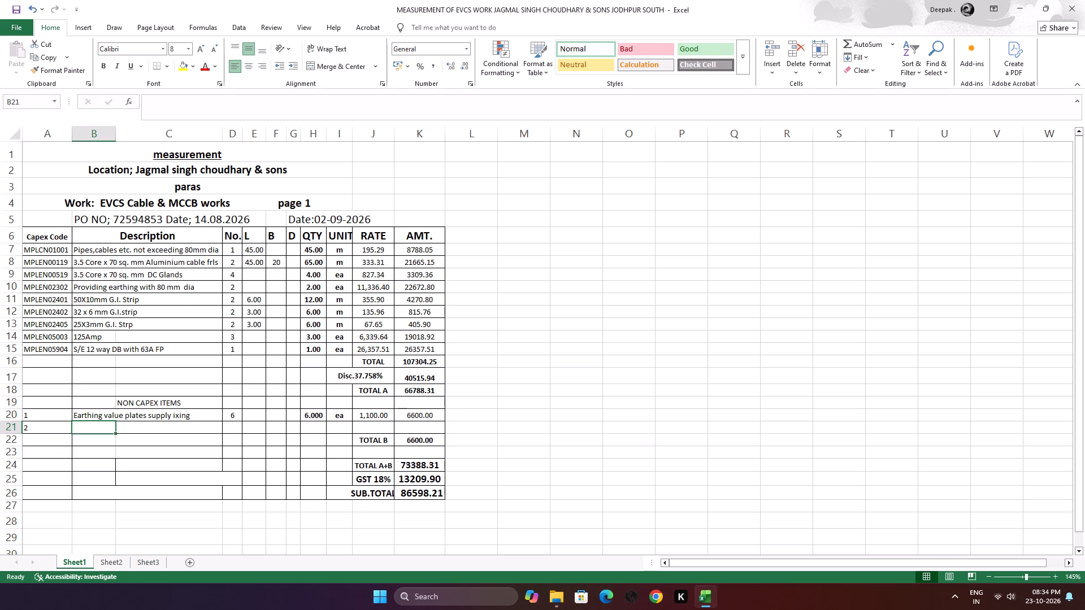
{"action": "type", "text": "70"}
{"action": "type", "text": "sq"}
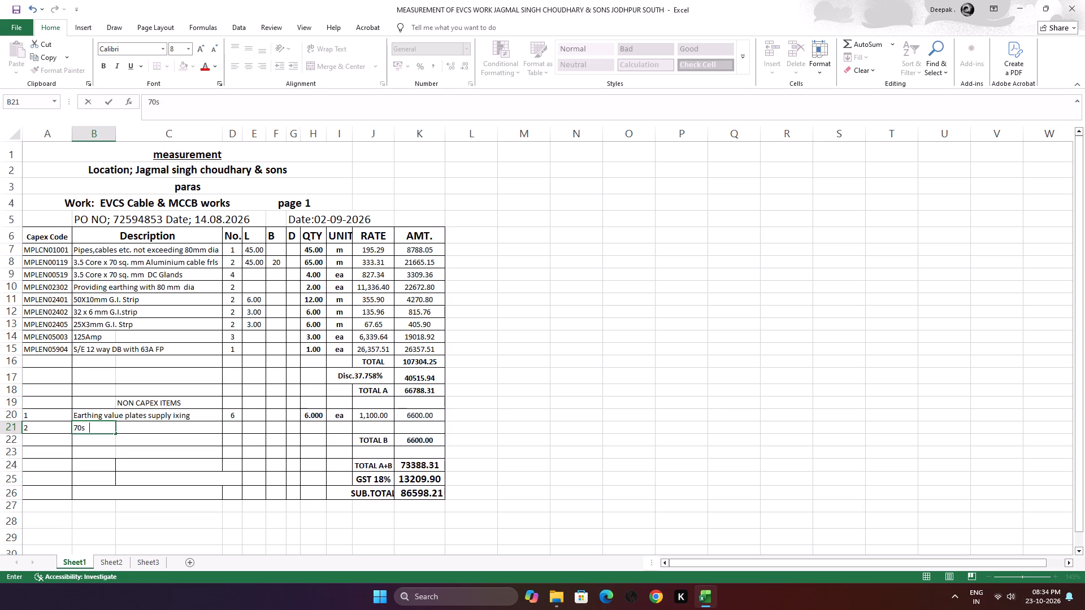
{"action": "type", "text": "mm"}
{"action": "key", "text": "space"}
{"action": "type", "text": "lugs"}
{"action": "key", "text": "space"}
{"action": "type", "text": "aluminiu"}
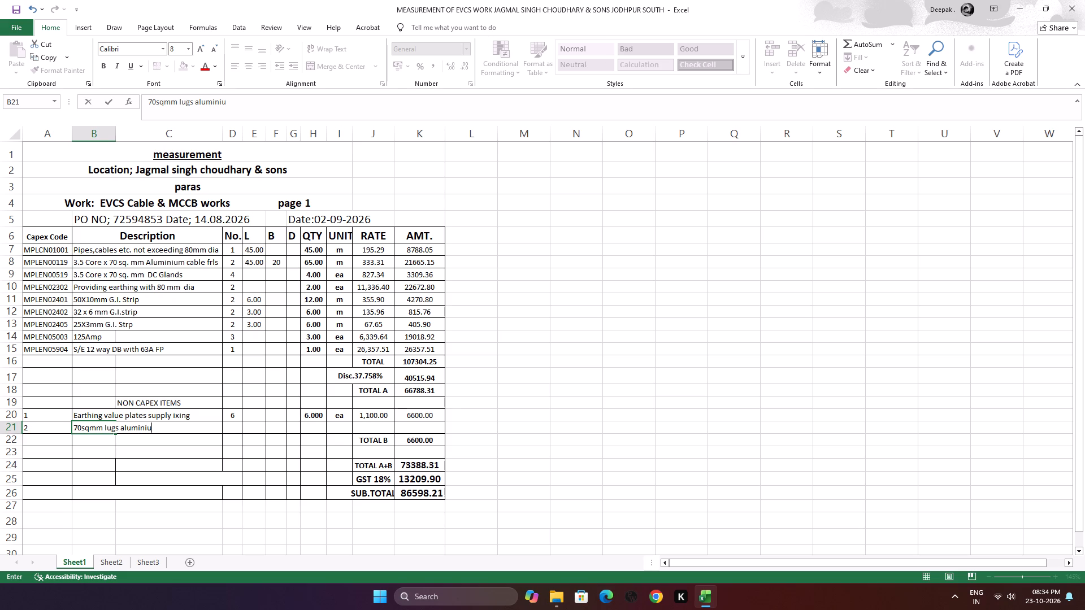
{"action": "key", "text": "m"}
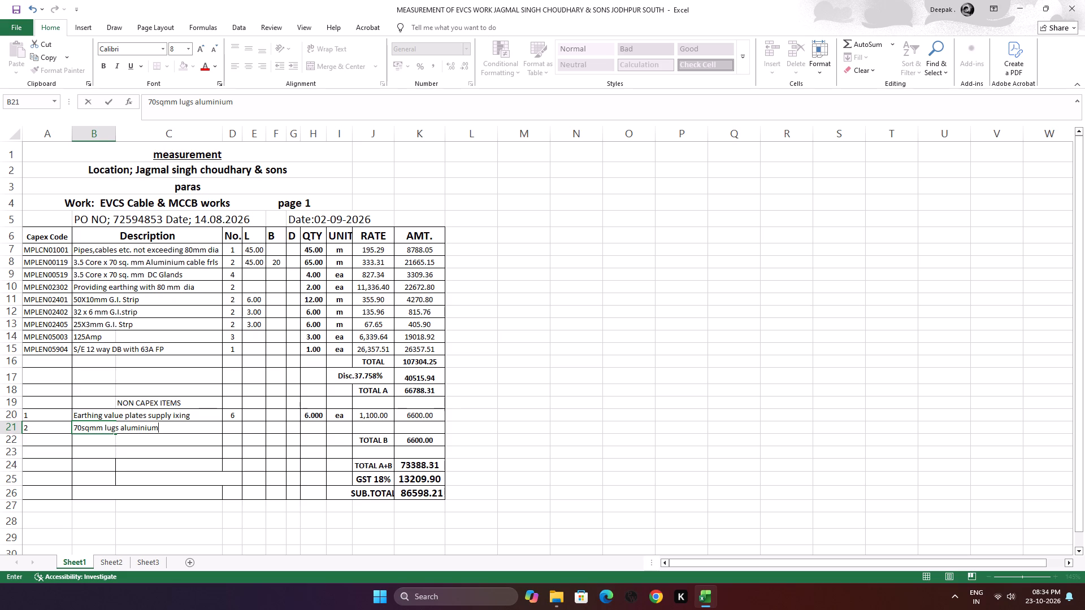
For the aluminium lugs item, enter No. 12, quantity 12, unit ea and rate 150.
{"action": "left_click", "coordinate": [228, 429]}
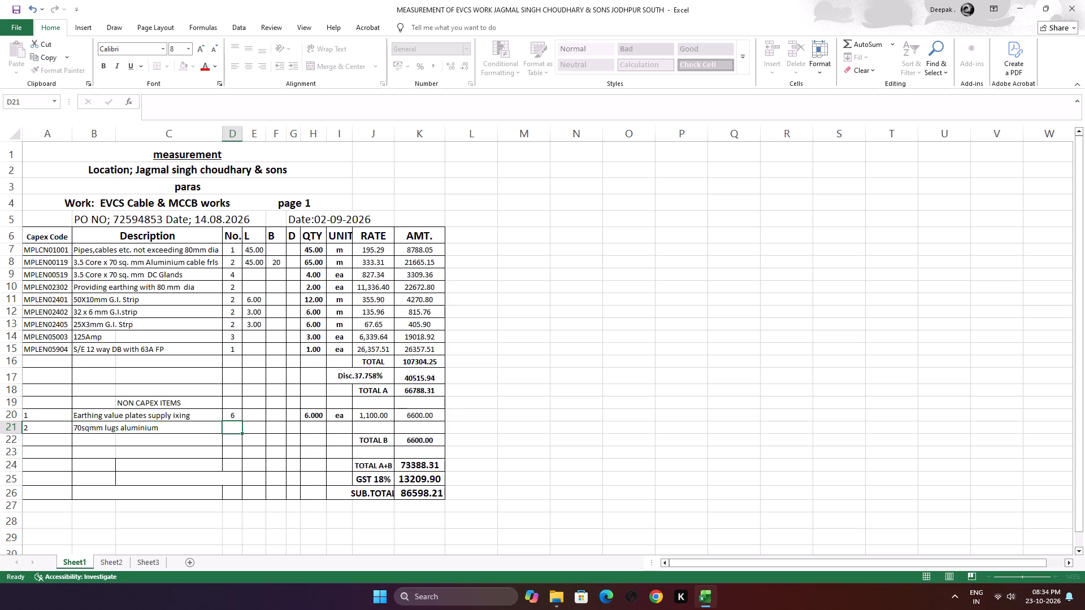
{"action": "key", "text": "8"}
{"action": "key", "text": "BackSpace"}
{"action": "type", "text": "12"}
{"action": "key", "text": "Right"}
{"action": "key", "text": "Right"}
{"action": "key", "text": "Right"}
{"action": "key", "text": "Right"}
{"action": "type", "text": "12"}
{"action": "key", "text": "Right"}
{"action": "key", "text": "e"}
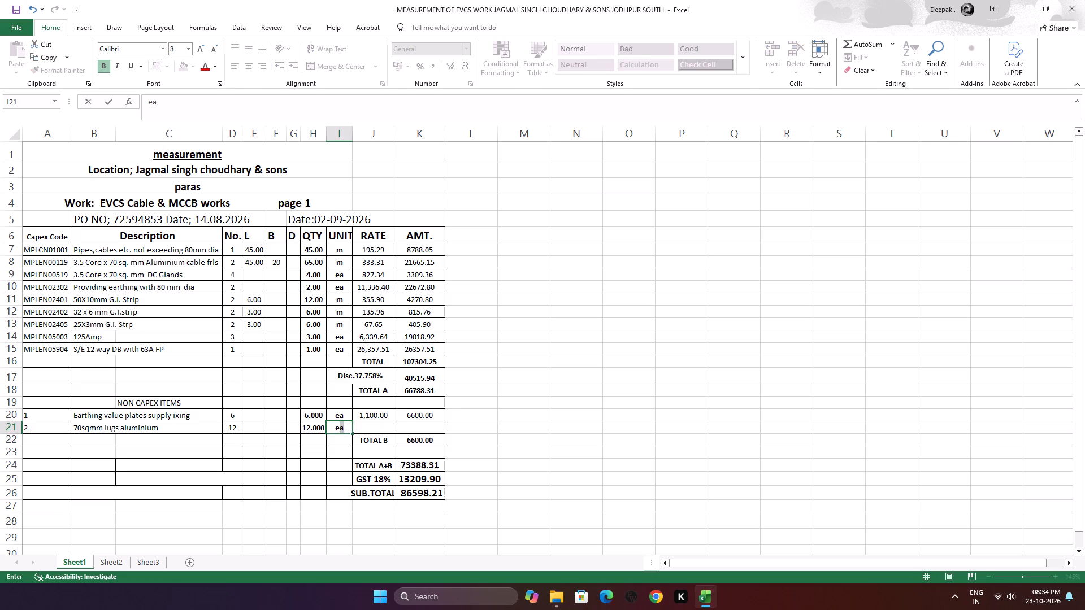
{"action": "key", "text": "Right"}
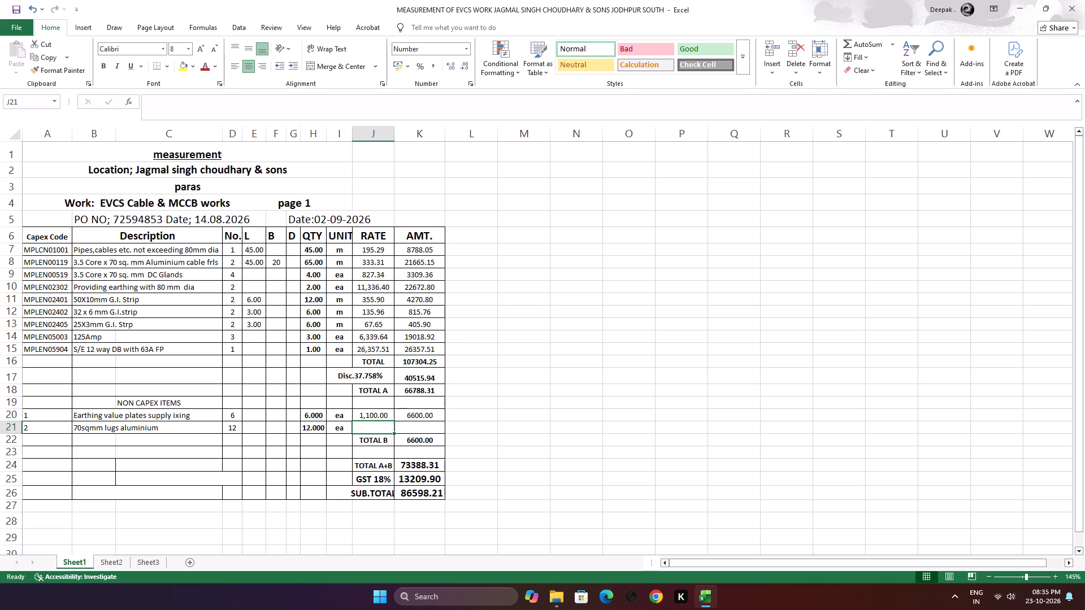
{"action": "key", "text": "1"}
{"action": "key", "text": "5"}
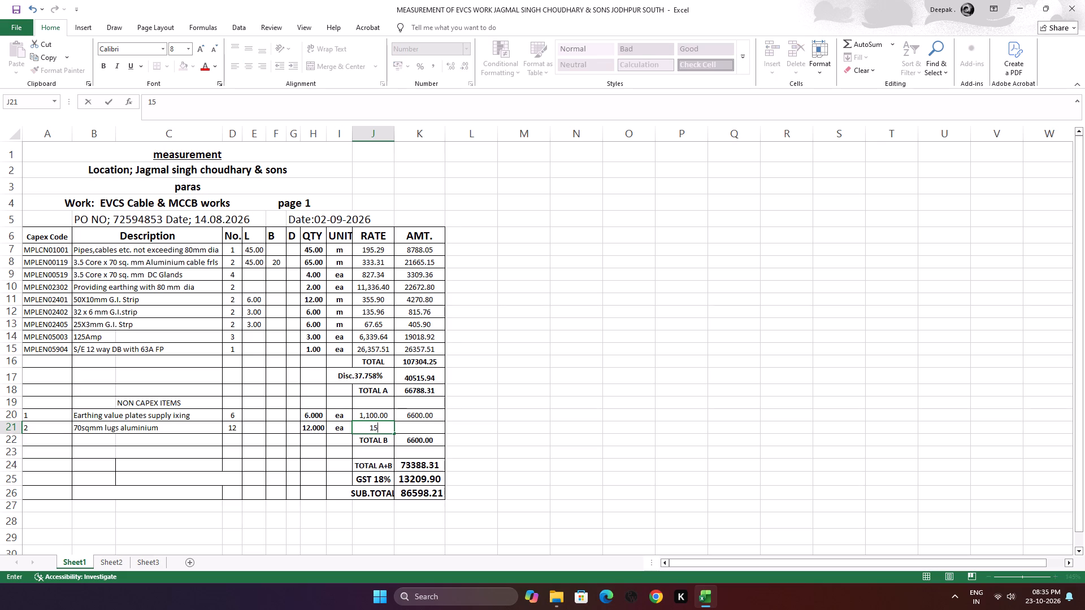
{"action": "key", "text": "0"}
{"action": "key", "text": "Right"}
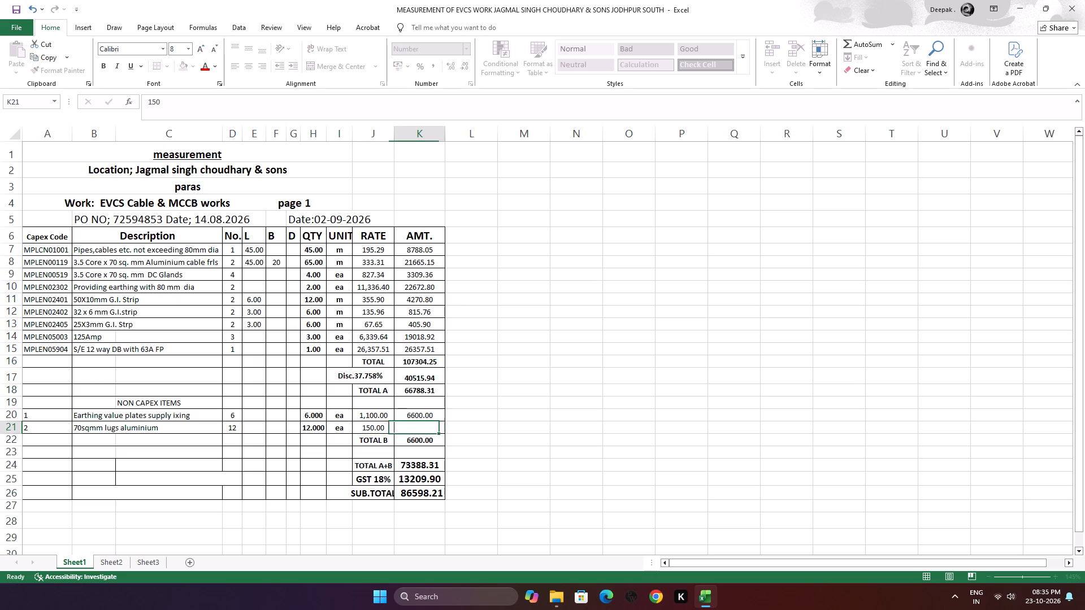
Calculate the lugs item's amount in K21 as rate times quantity with the formula =J21*H21.
{"action": "key", "text": "equal"}
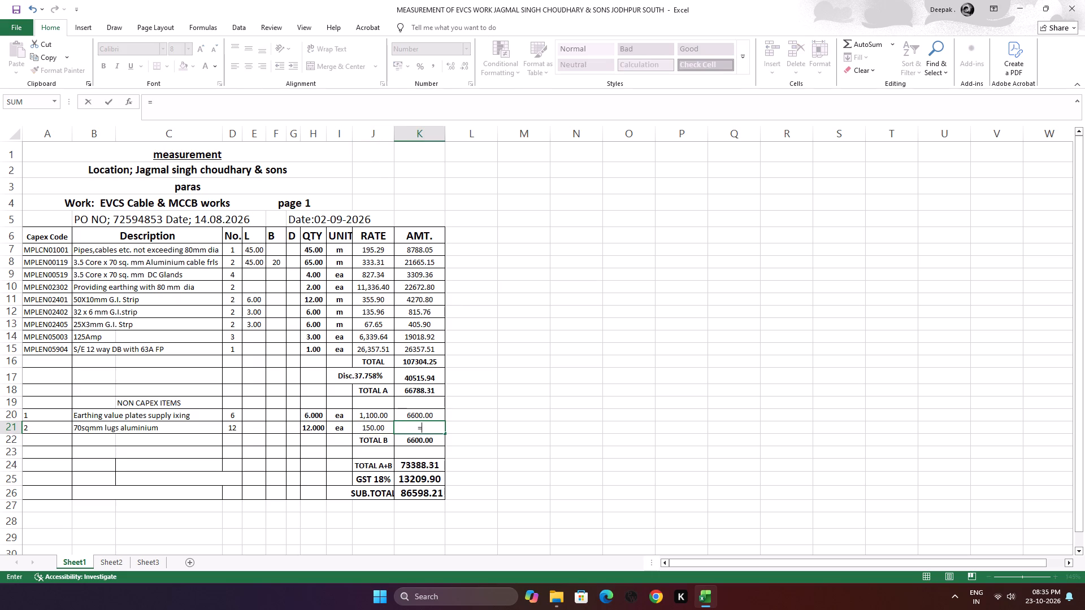
{"action": "left_click", "coordinate": [379, 428]}
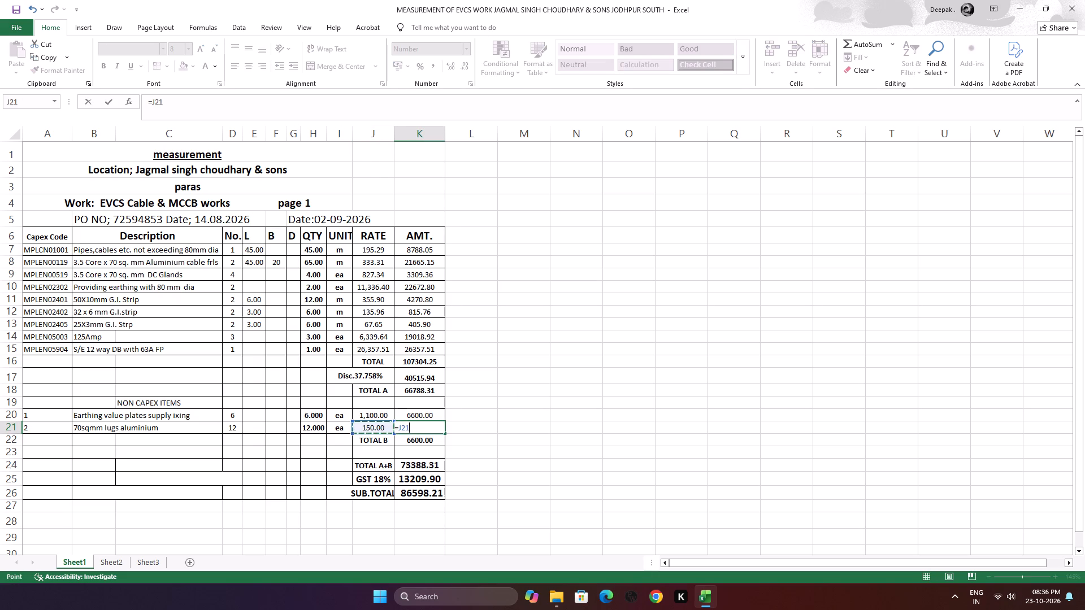
{"action": "key", "text": "shift+asterisk"}
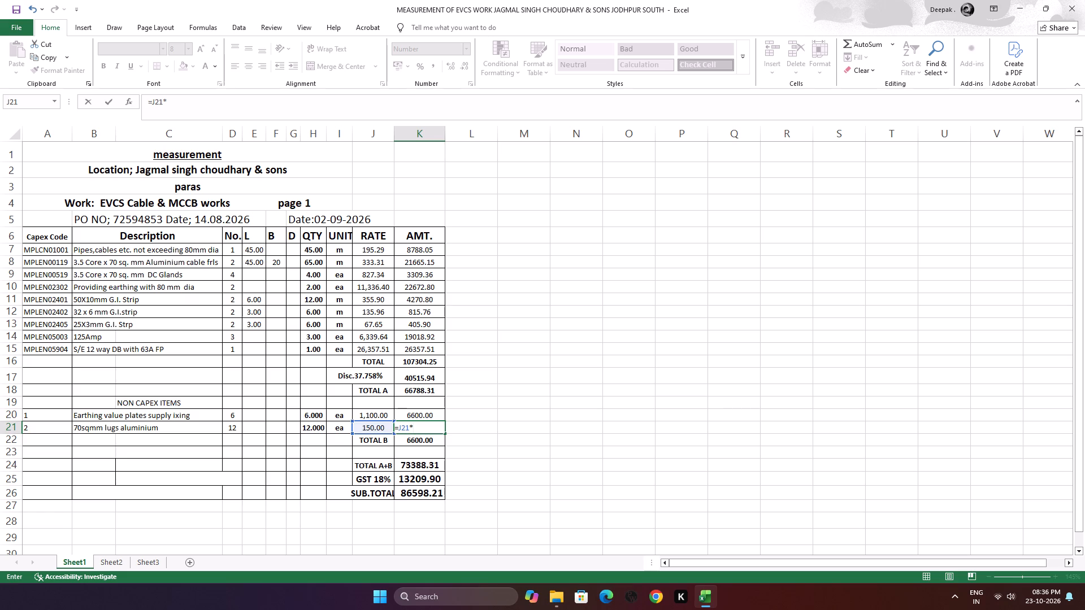
{"action": "left_click", "coordinate": [323, 428]}
{"action": "key", "text": "Return"}
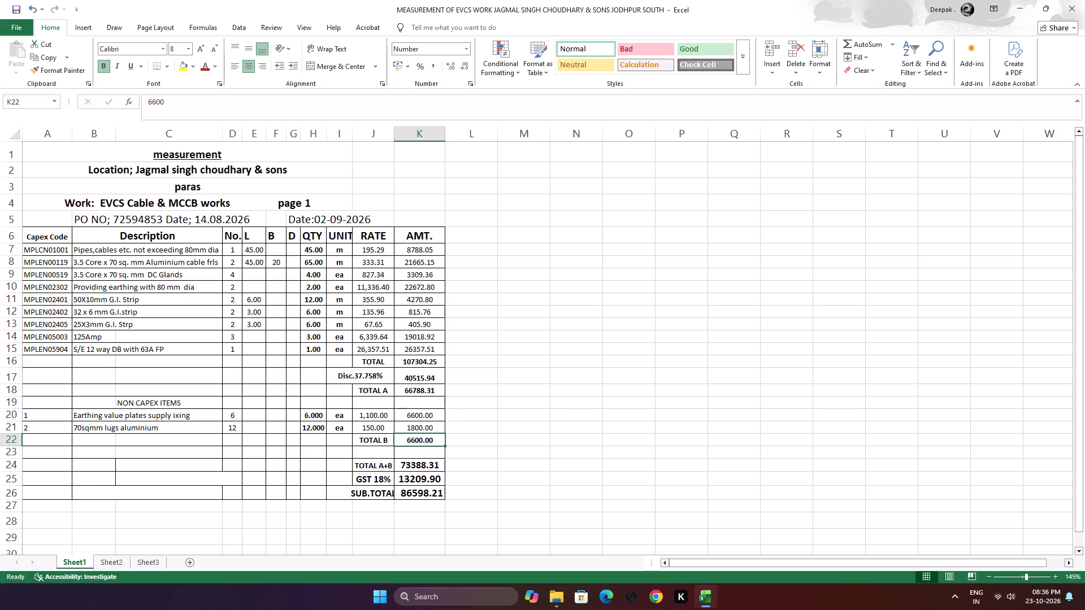
Replace the TOTAL B amount in K22 with the formula =K20+K21 to sum both non-capex items.
{"action": "key", "text": "equal"}
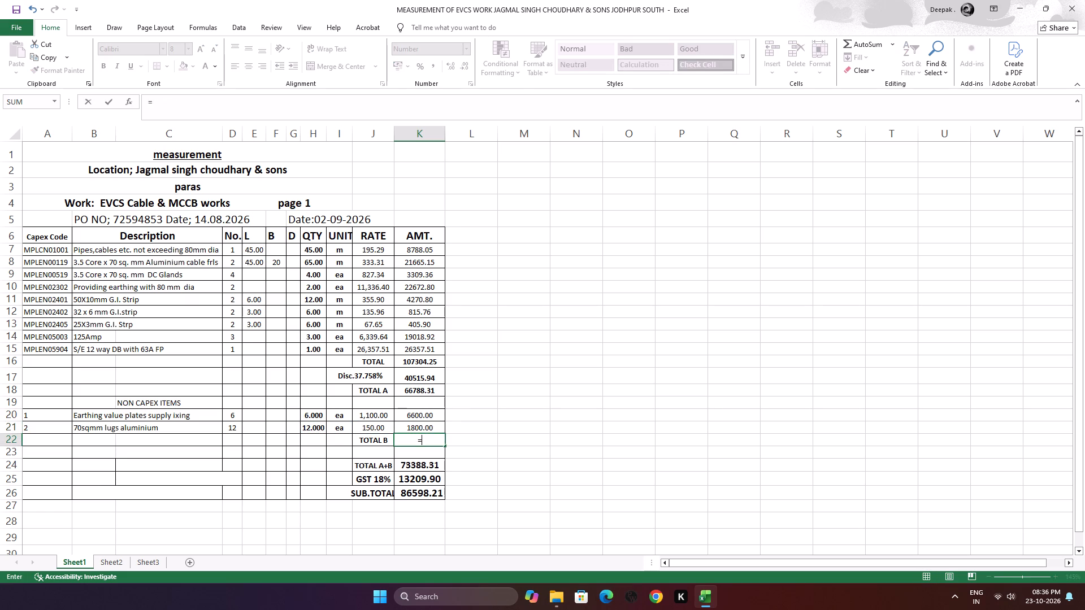
{"action": "left_click", "coordinate": [431, 418]}
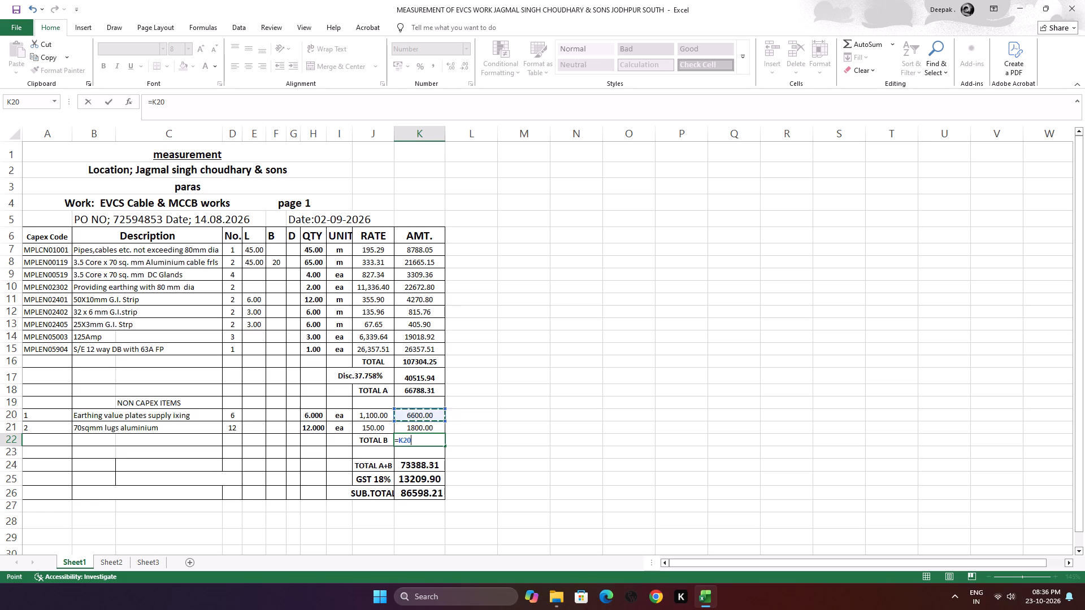
{"action": "key", "text": "shift+plus"}
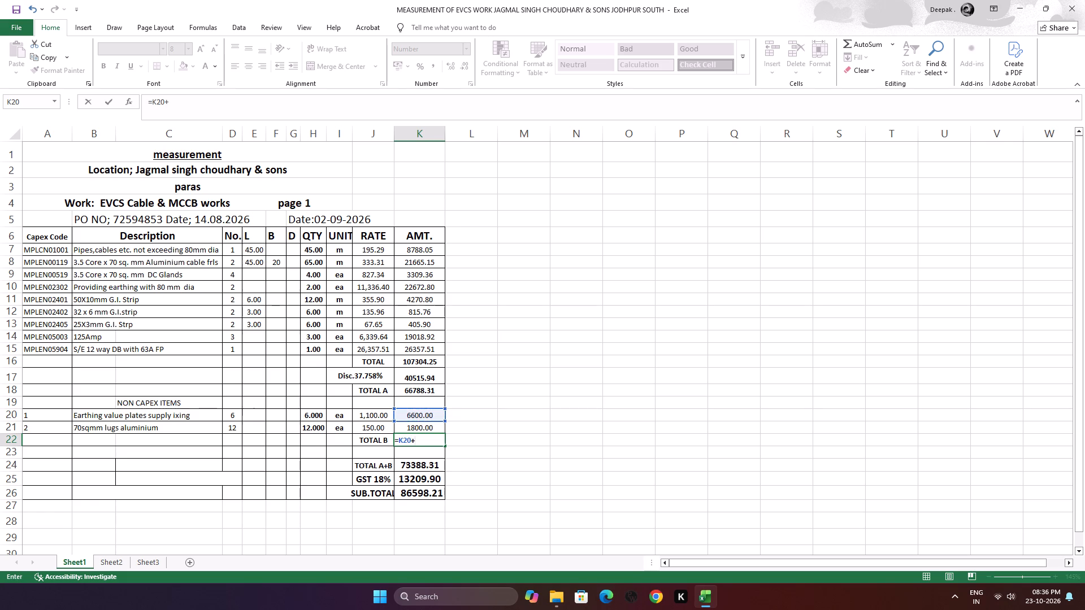
{"action": "left_click", "coordinate": [436, 429]}
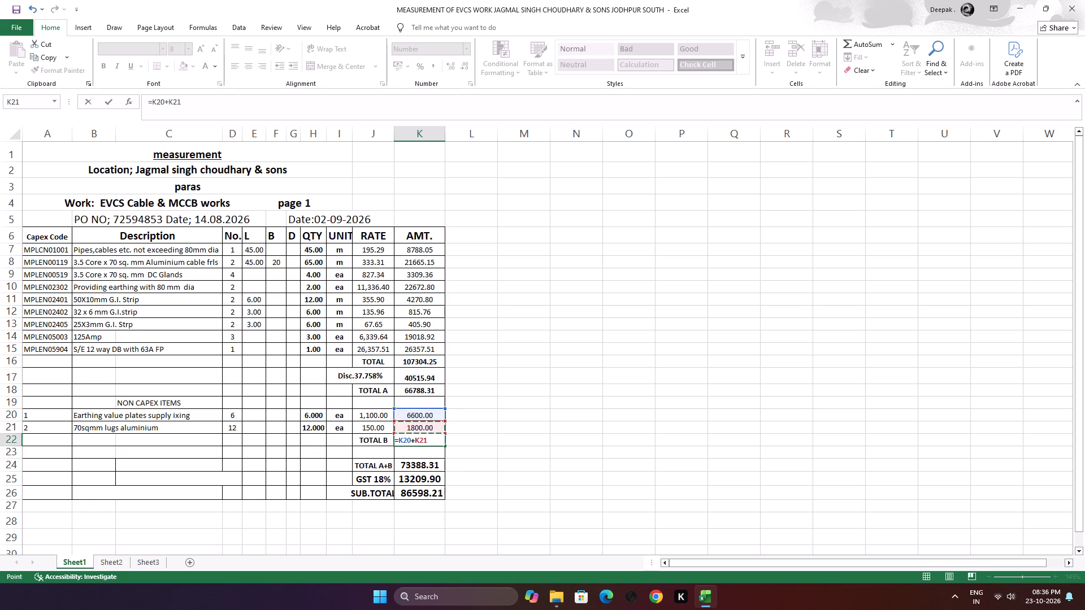
{"action": "key", "text": "Return"}
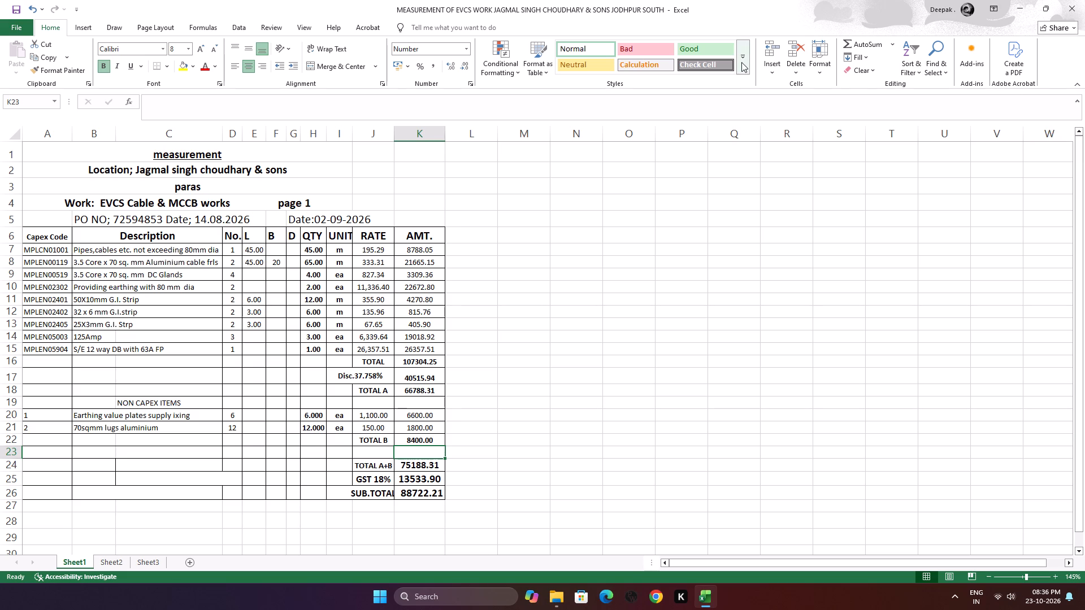
Close the EVCS measurement workbook and save its changes in the measurement folder.
{"action": "left_click", "coordinate": [1073, 5]}
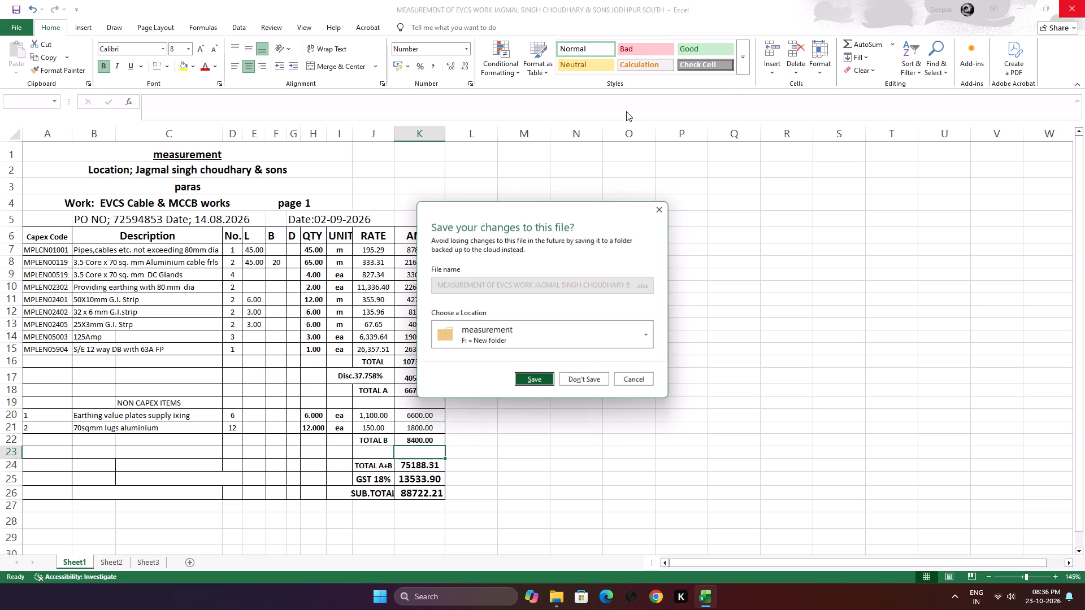
{"action": "left_click", "coordinate": [532, 378]}
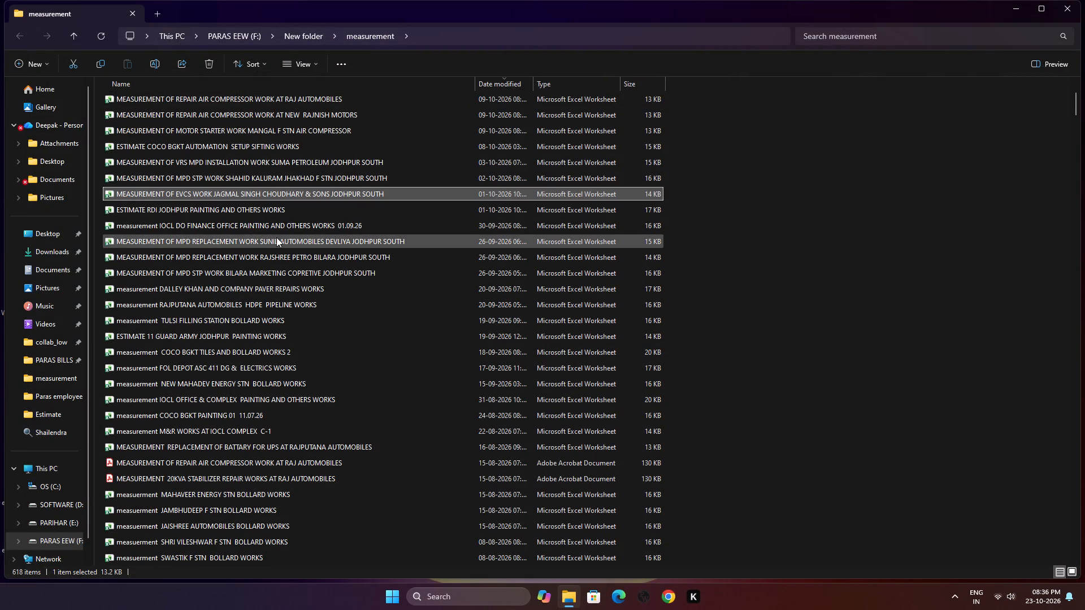
From File Explorer, open the workbook MEASUREMENT OF MPD STP WORK BILARA MARKETING COPRETIVE JODHPUR SOUTH and go to the top of its sheet.
{"action": "double_click", "coordinate": [264, 272]}
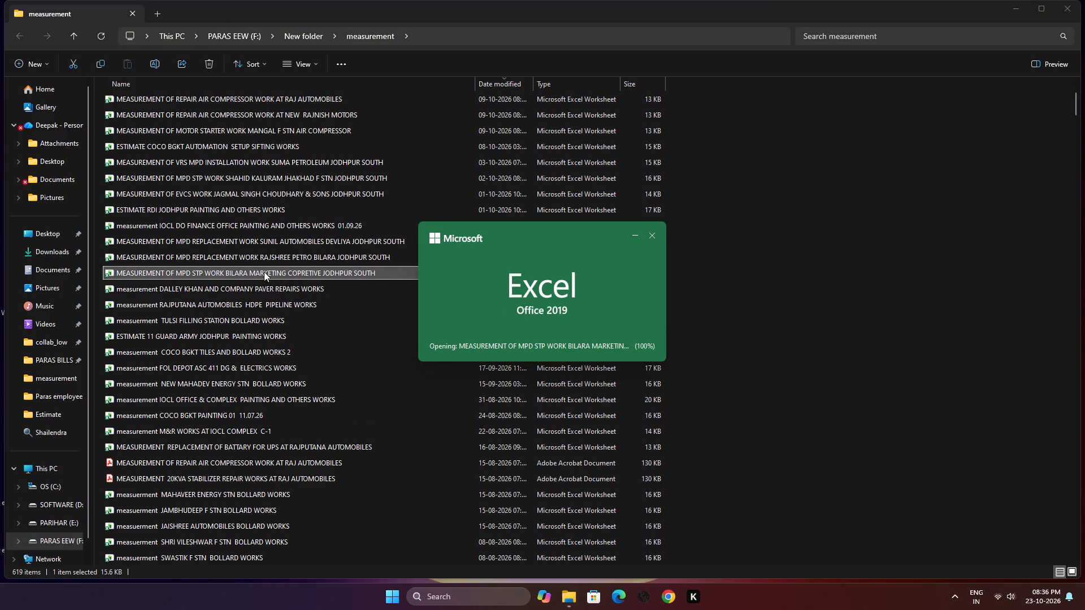
{"action": "scroll", "coordinate": [380, 301], "scroll_direction": "up", "scroll_amount": 4}
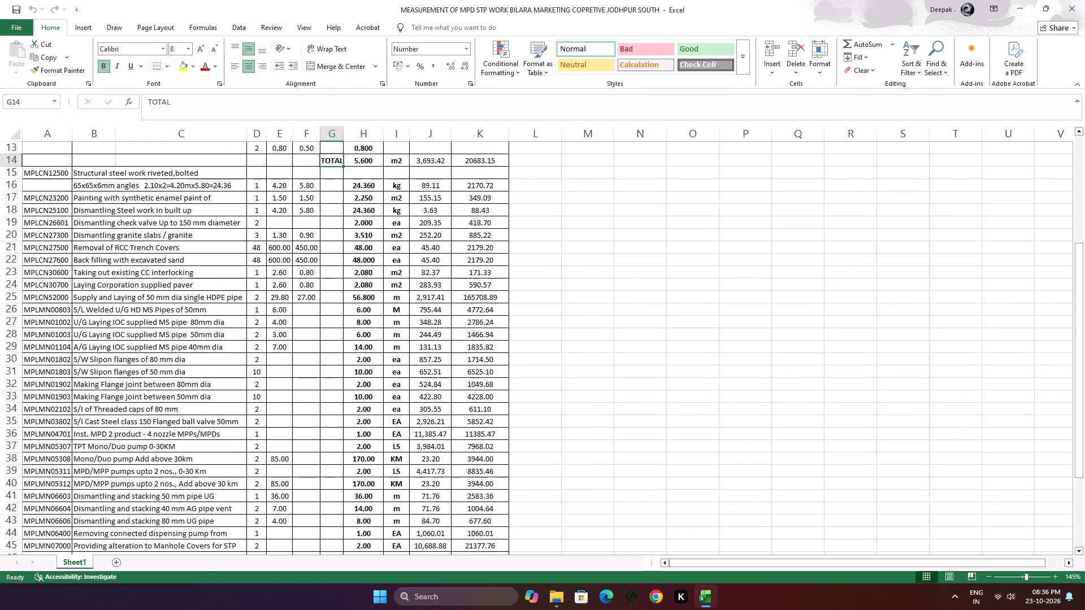
{"action": "scroll", "coordinate": [380, 301], "scroll_direction": "up", "scroll_amount": 7}
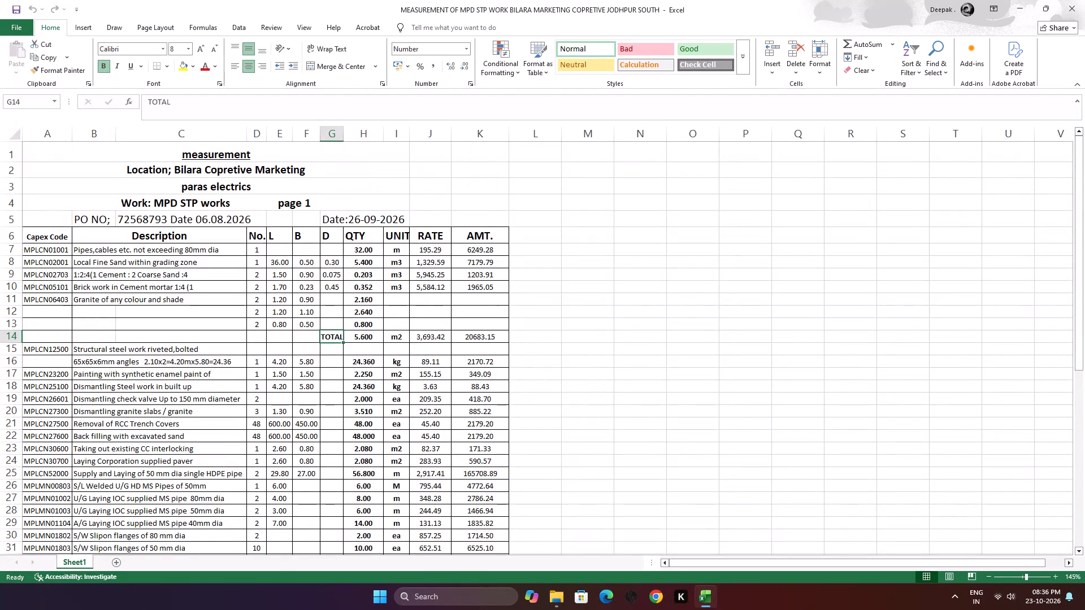
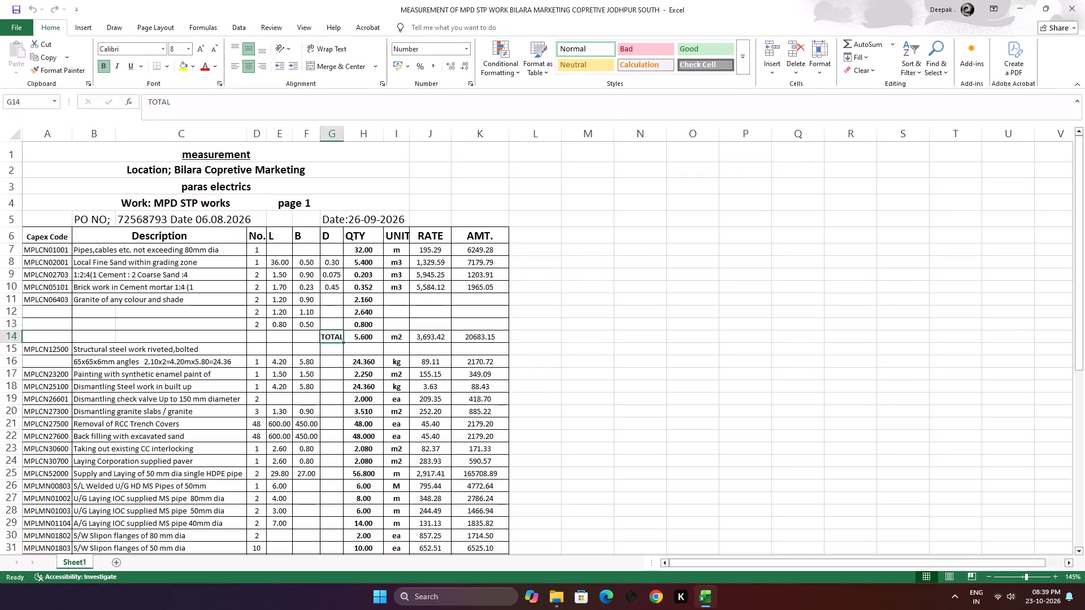
Set both the No. and QTY to 22 for the RCC trench cover removal and sand back filling items in rows 21 and 22.
{"action": "left_click", "coordinate": [257, 423]}
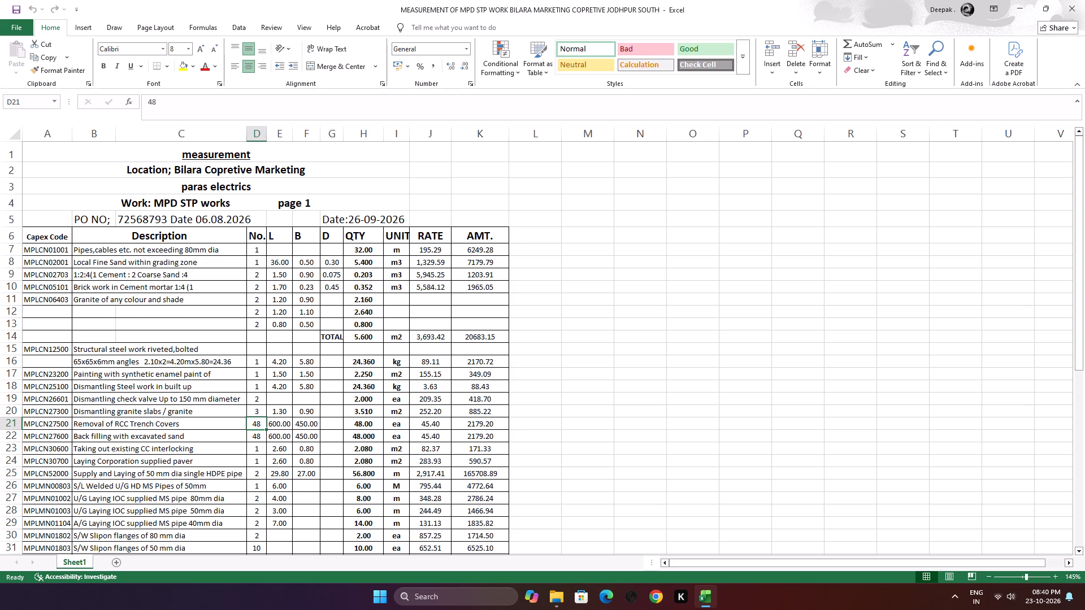
{"action": "type", "text": "22"}
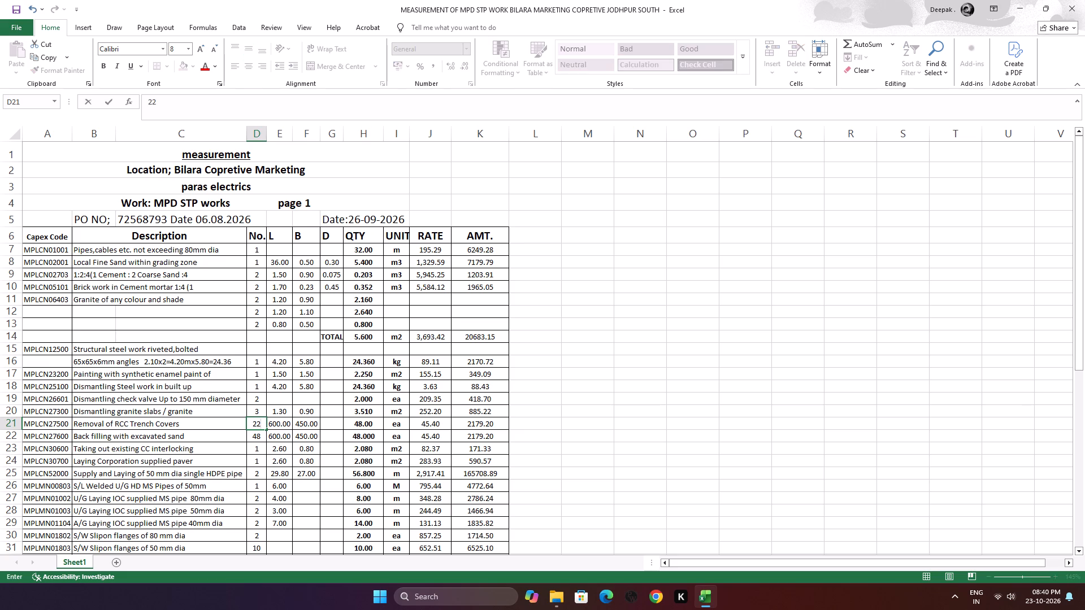
{"action": "key", "text": "Down"}
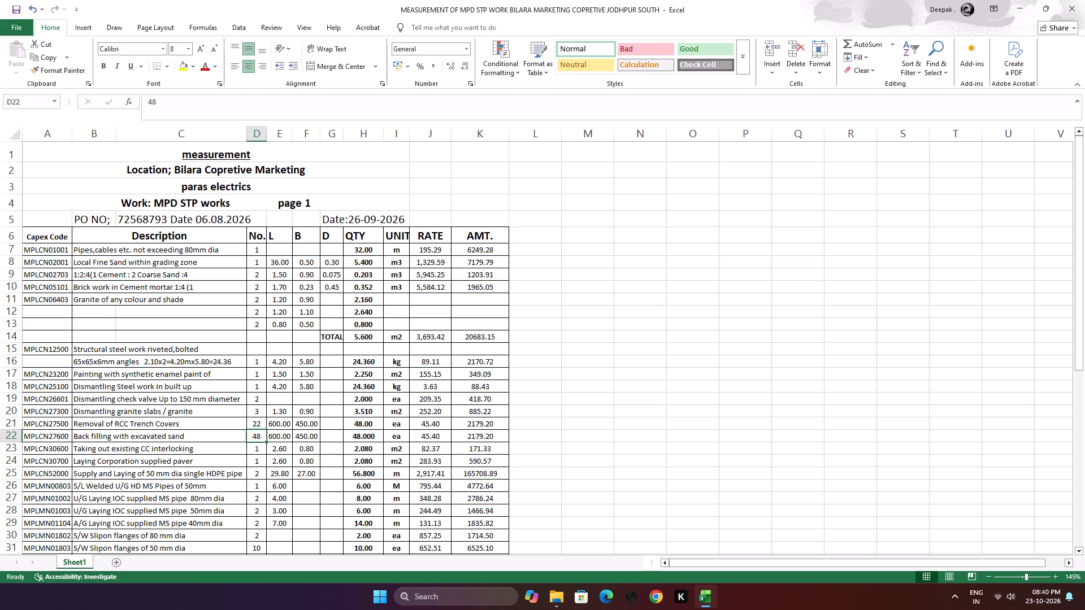
{"action": "type", "text": "22"}
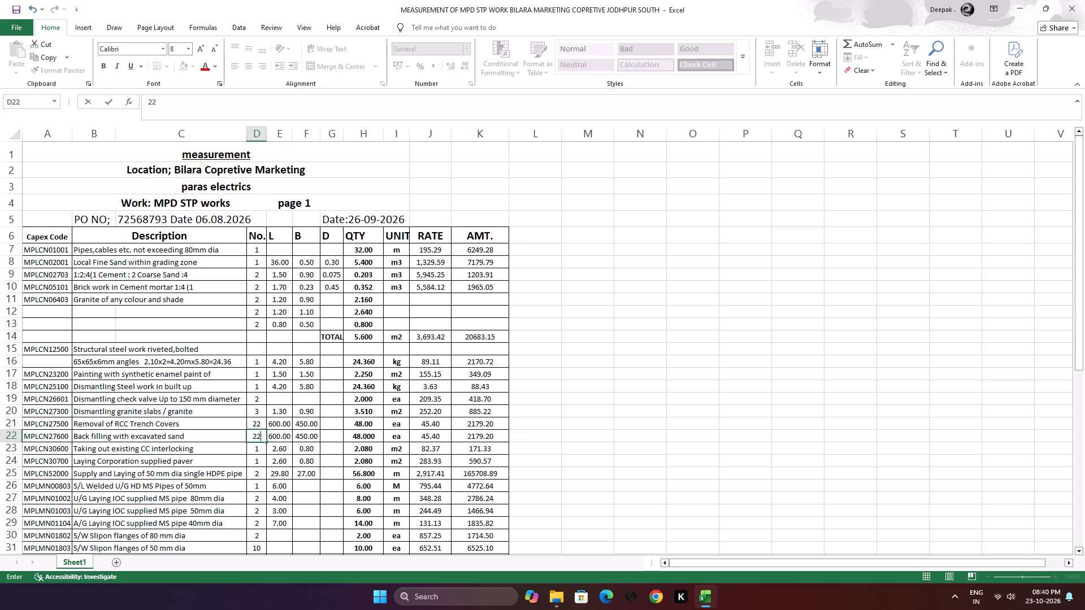
{"action": "key", "text": "Right"}
{"action": "key", "text": "Right"}
{"action": "key", "text": "Right"}
{"action": "key", "text": "Right"}
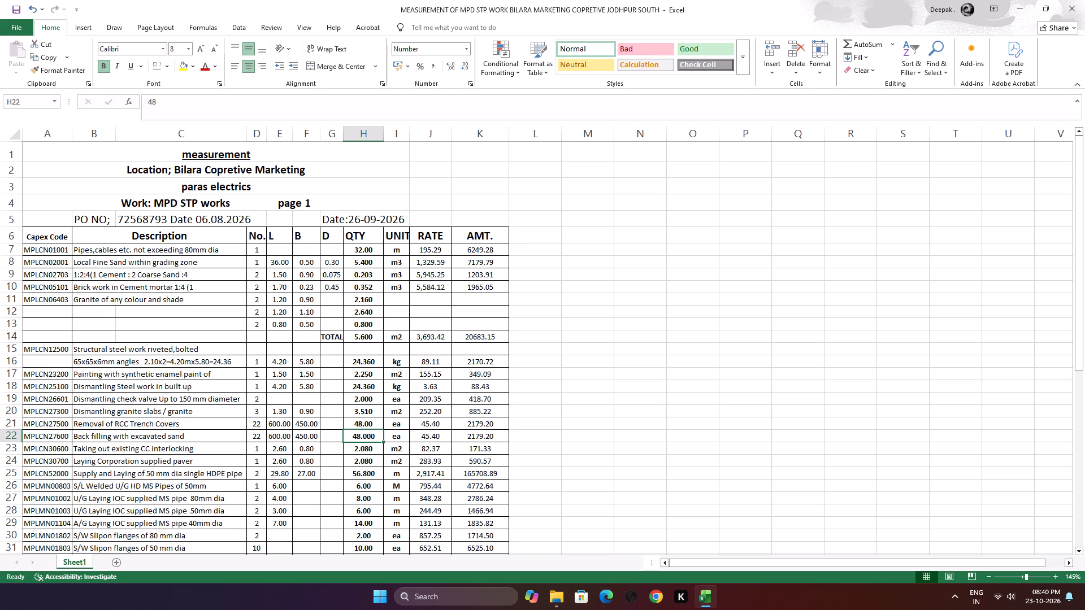
{"action": "type", "text": "22"}
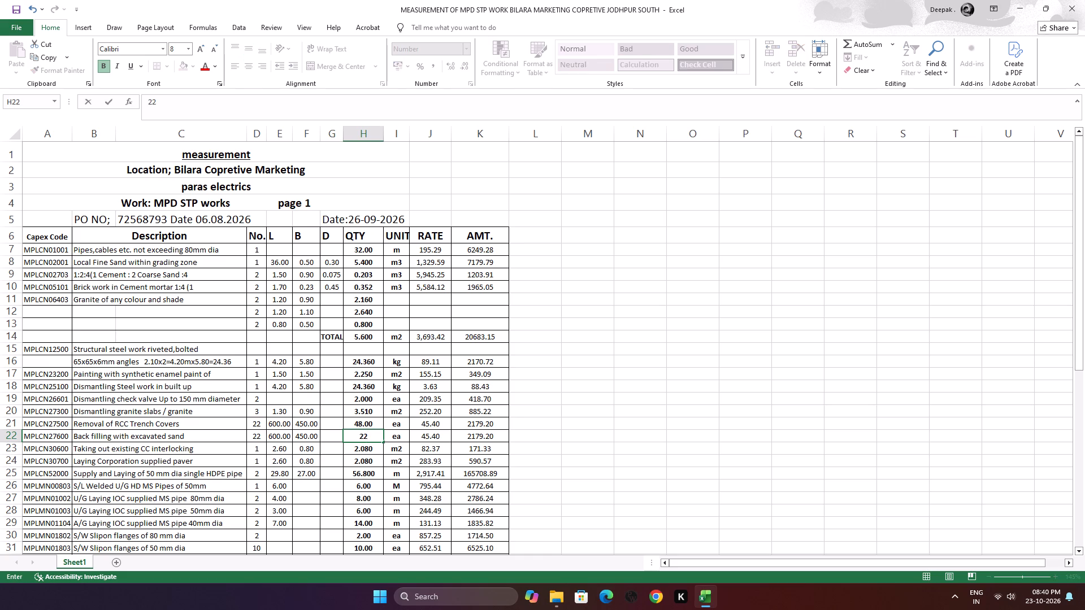
{"action": "key", "text": "Up"}
{"action": "type", "text": "22"}
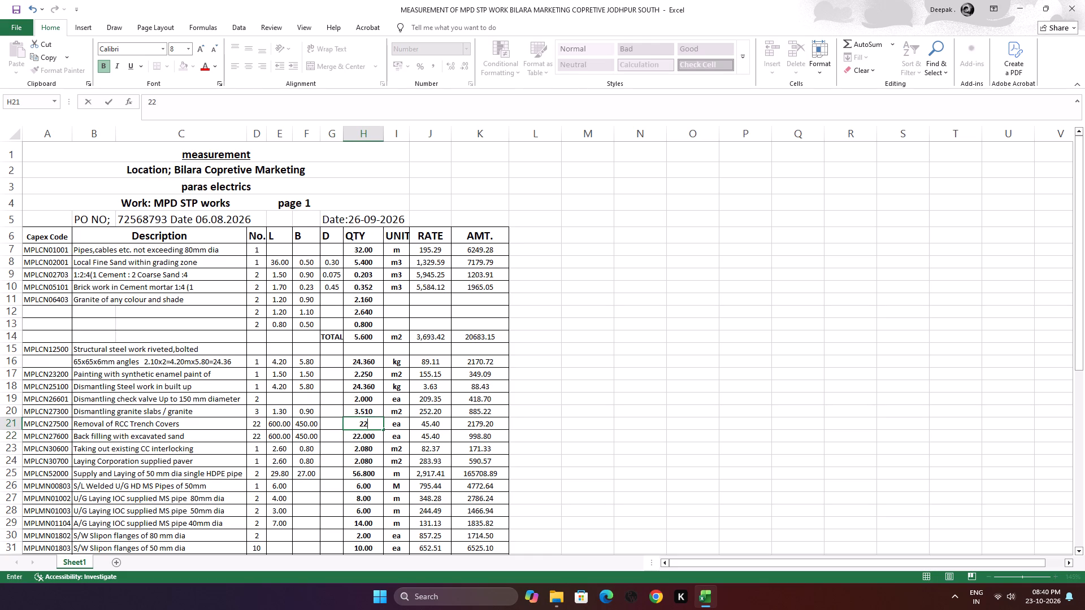
{"action": "scroll", "coordinate": [252, 415], "scroll_direction": "down", "scroll_amount": 2}
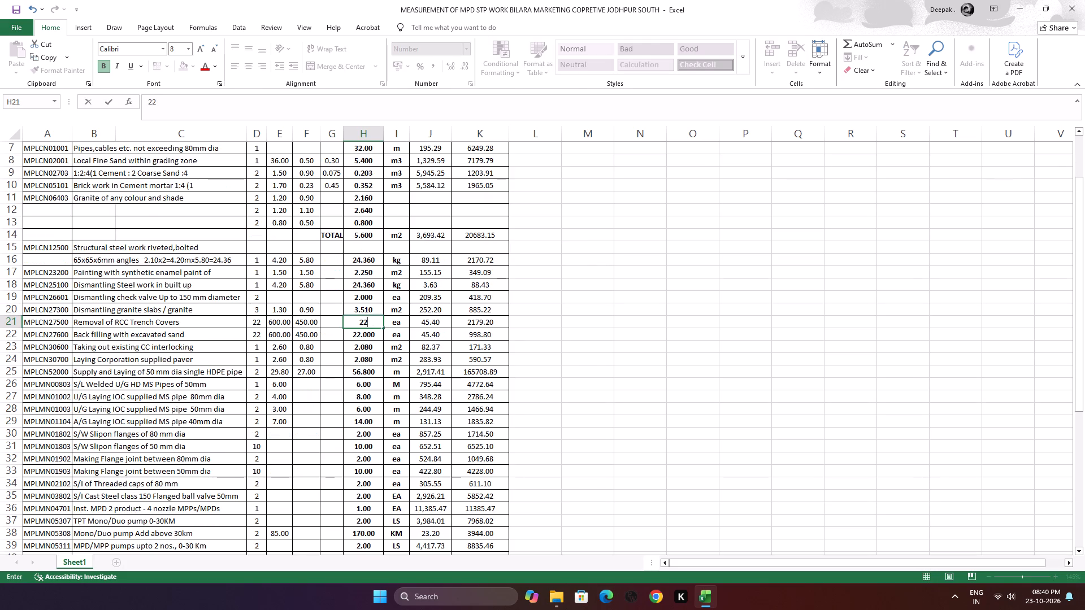
{"action": "left_click", "coordinate": [330, 395]}
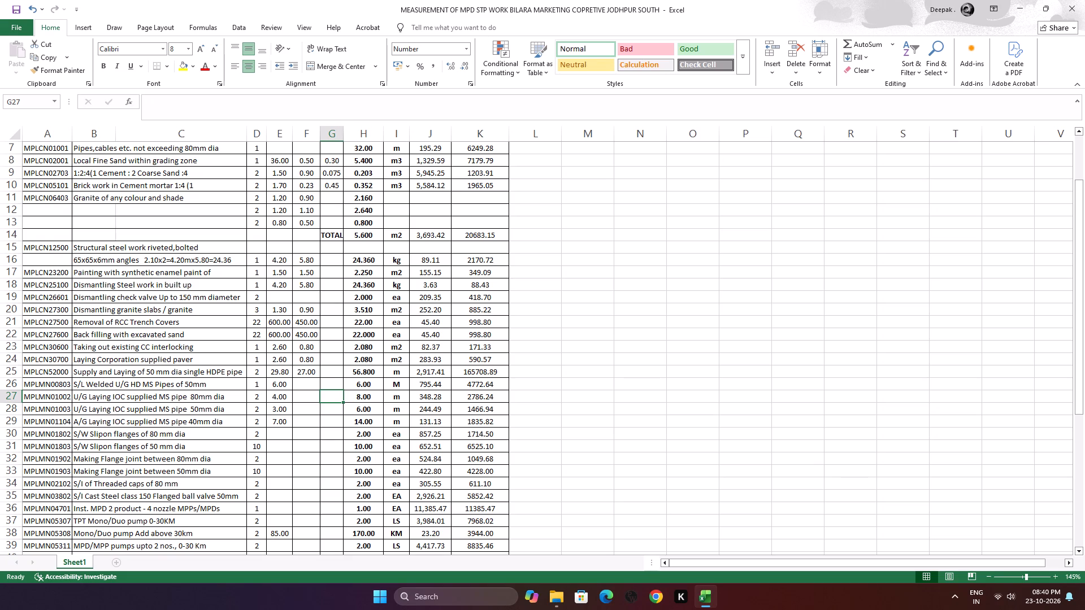
Set the No. and QTY of the 50 mm slip-on flanges item in row 31 to 8.
{"action": "scroll", "coordinate": [215, 362], "scroll_direction": "down", "scroll_amount": 3}
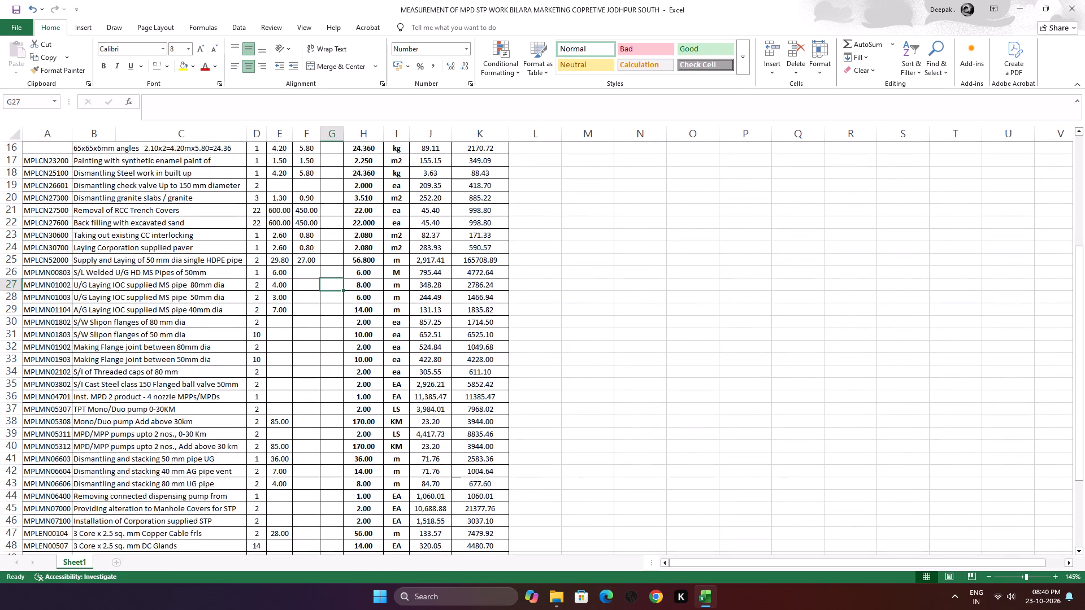
{"action": "left_click", "coordinate": [258, 334]}
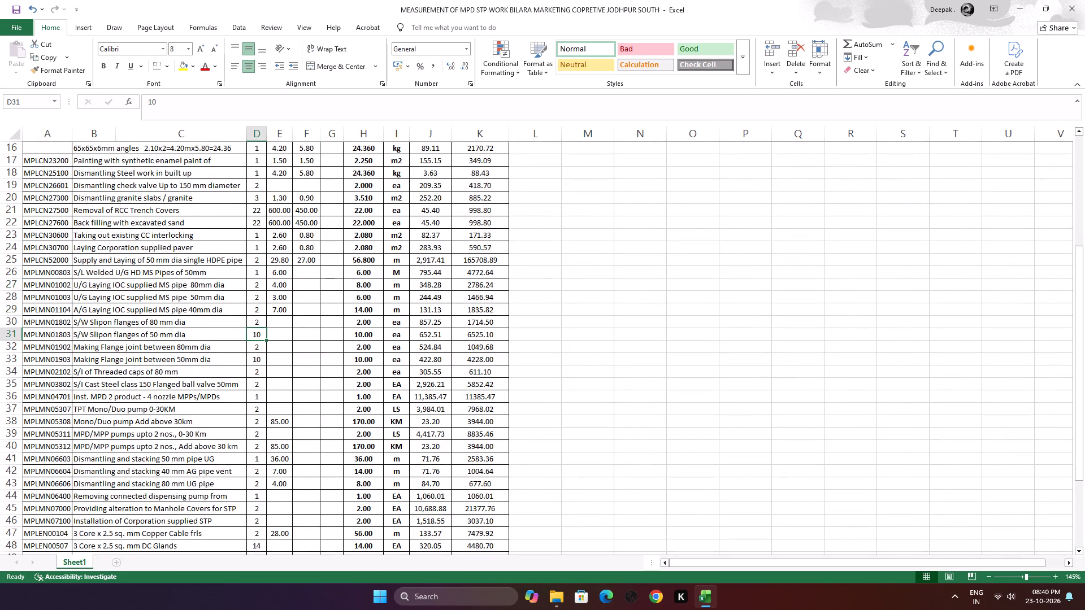
{"action": "key", "text": "8"}
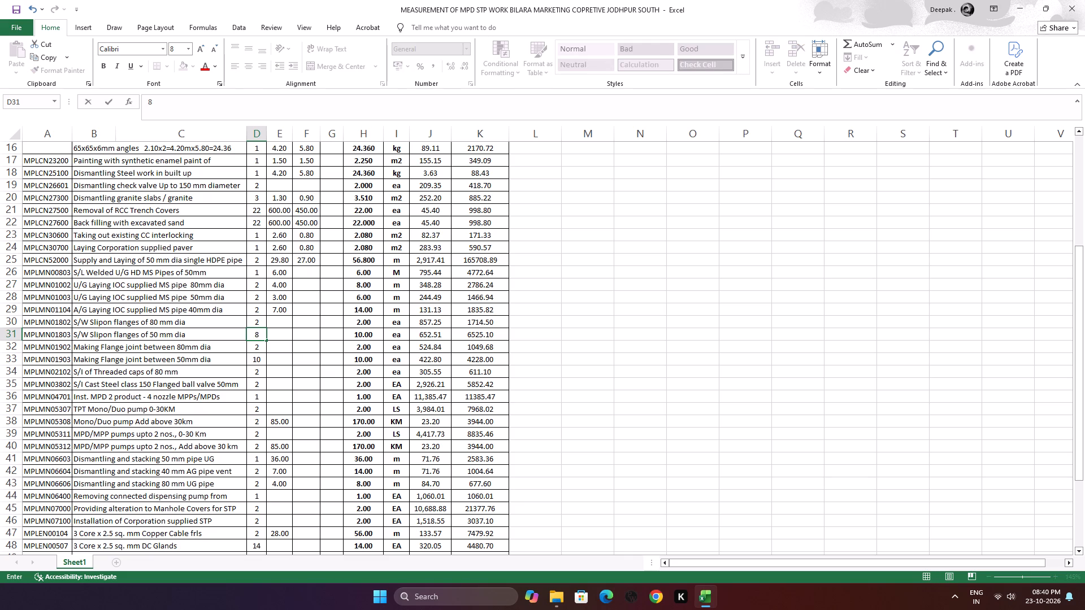
{"action": "key", "text": "Right"}
{"action": "key", "text": "Right"}
{"action": "key", "text": "Right"}
{"action": "key", "text": "Right"}
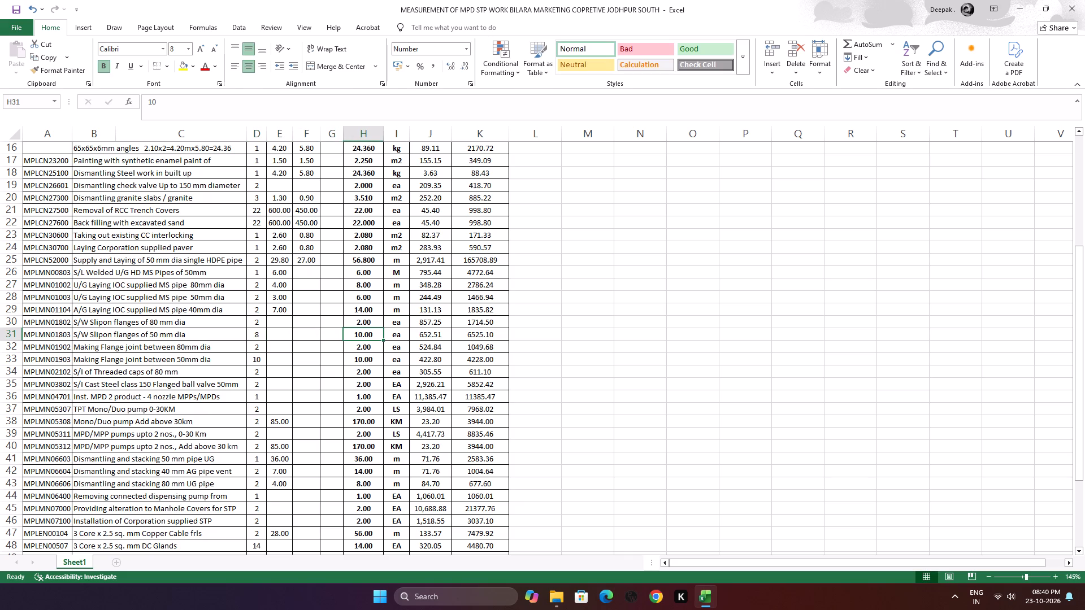
{"action": "key", "text": "8"}
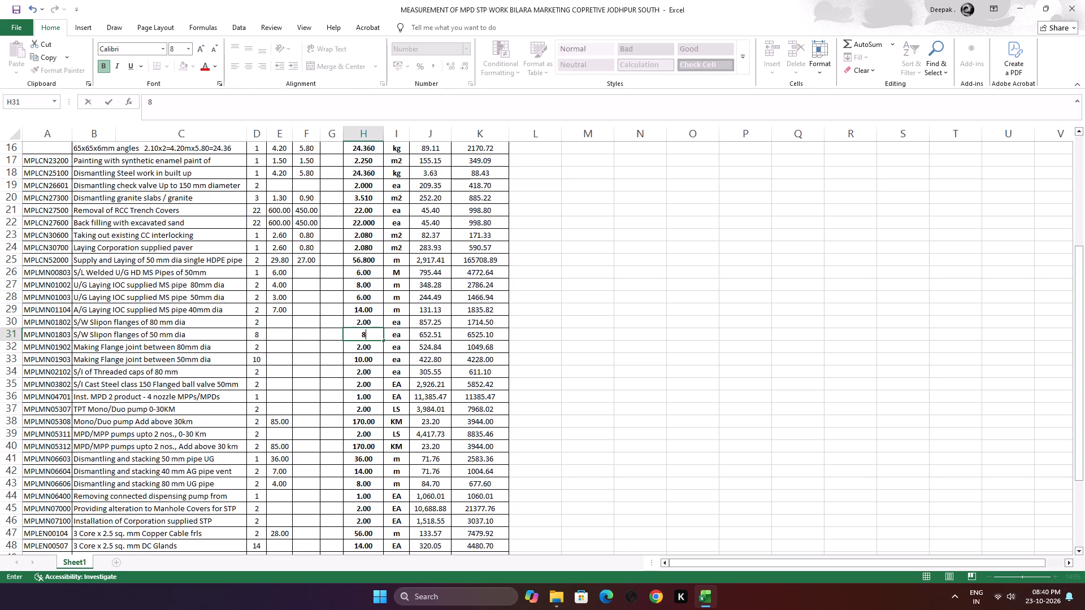
{"action": "left_click", "coordinate": [311, 365]}
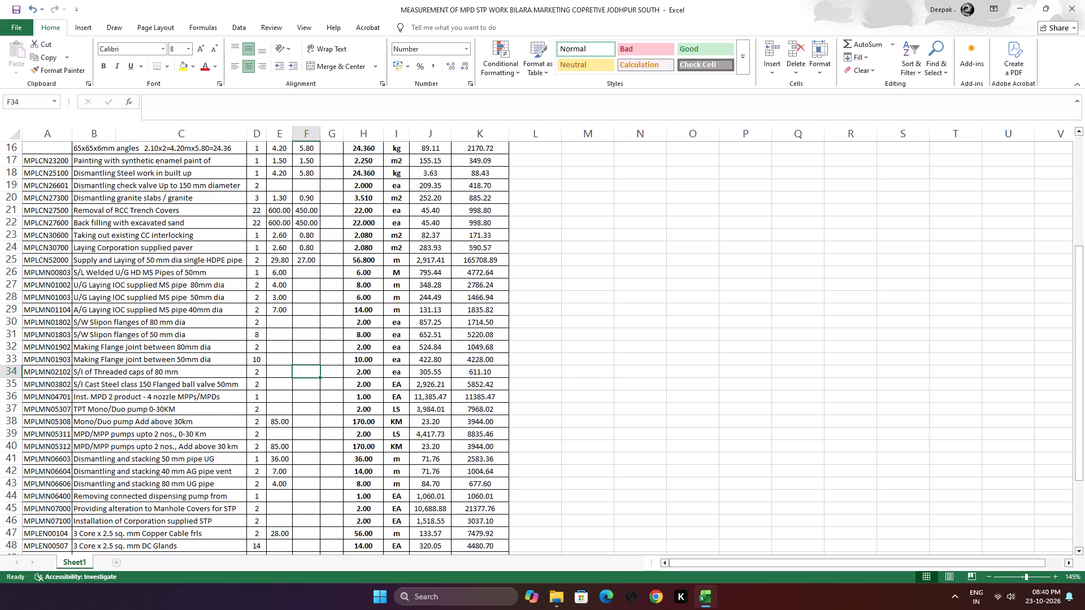
Set the No. and QTY of the 50 mm flange joint item in row 33 to 8.
{"action": "left_click", "coordinate": [257, 358]}
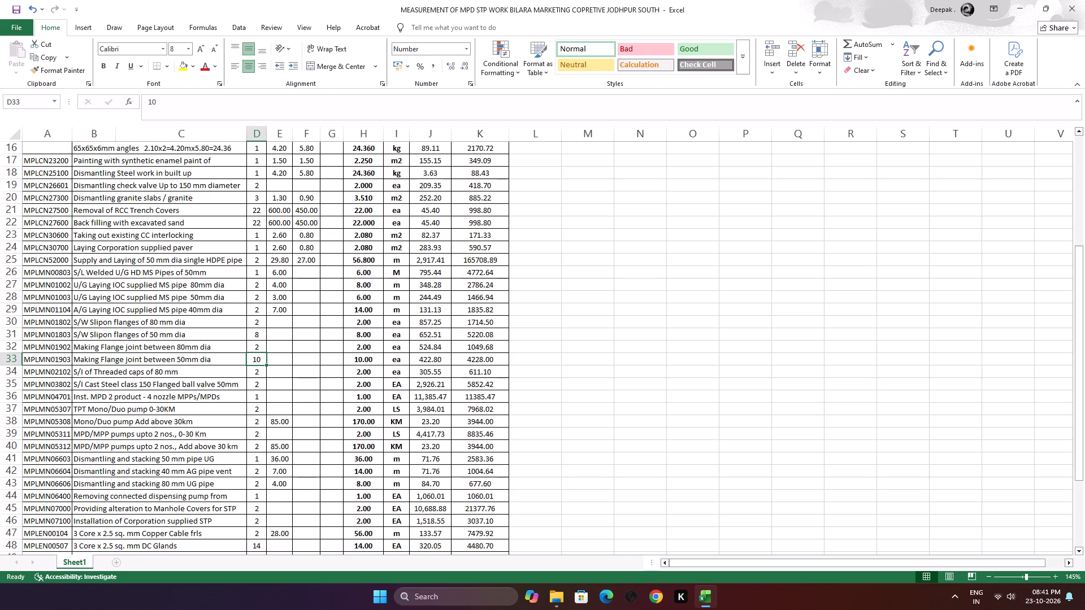
{"action": "key", "text": "8"}
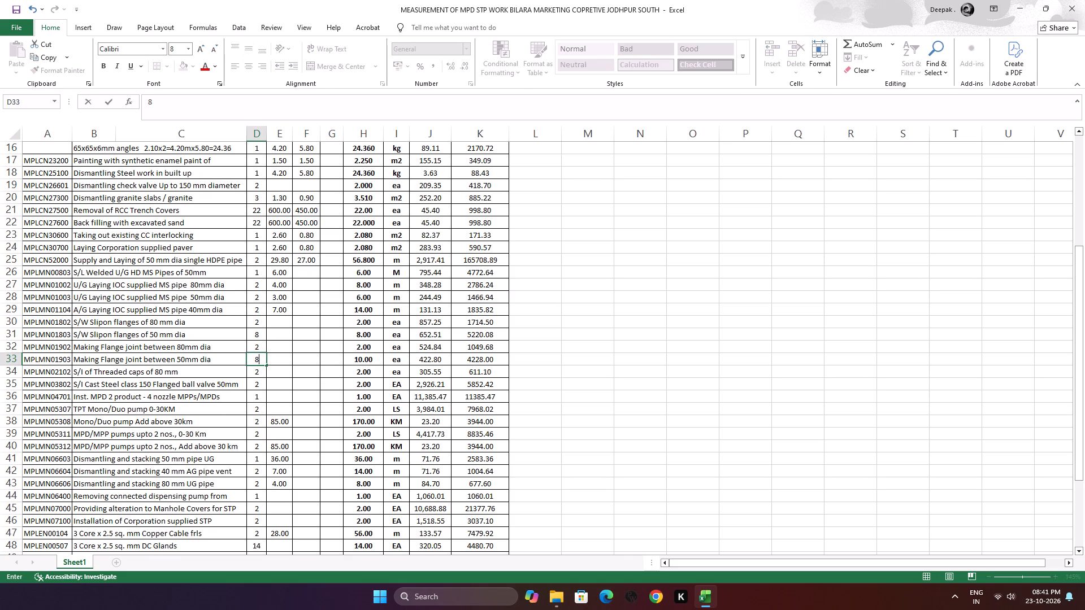
{"action": "key", "text": "Right"}
{"action": "key", "text": "Right"}
{"action": "key", "text": "Right"}
{"action": "key", "text": "Right"}
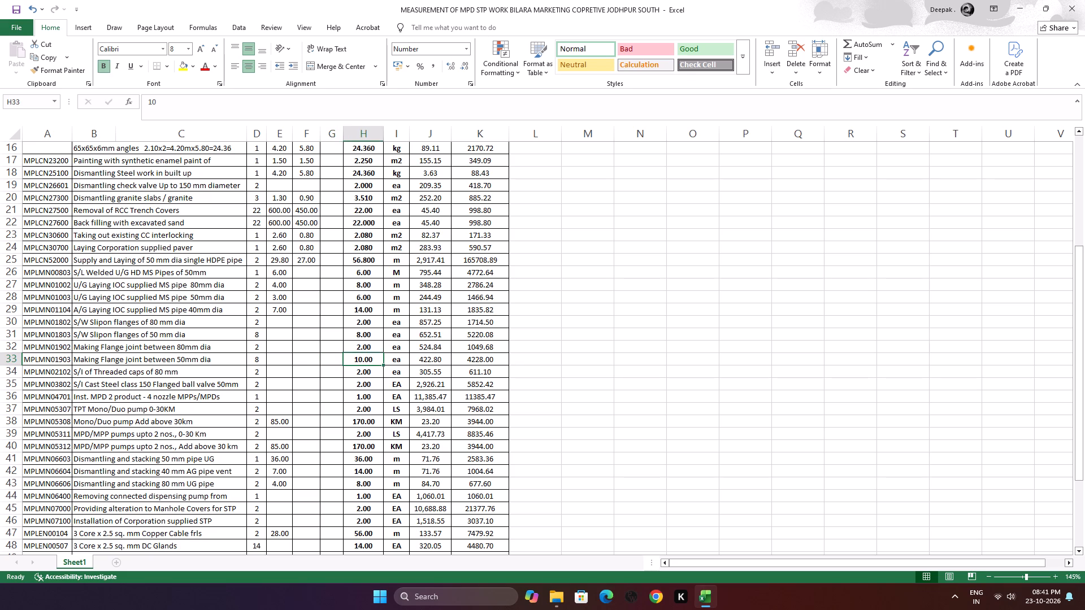
{"action": "key", "text": "8"}
{"action": "key", "text": "Down"}
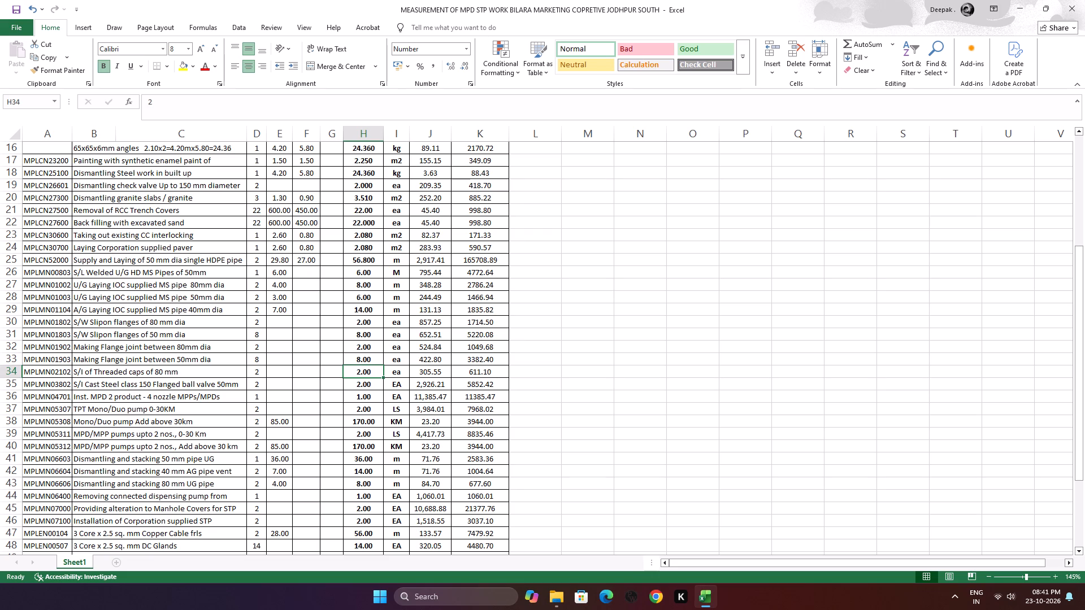
Set length L to 2 and breadth B to 1 for the CC interlocking and paver laying items in rows 23 and 24.
{"action": "left_click", "coordinate": [284, 272]}
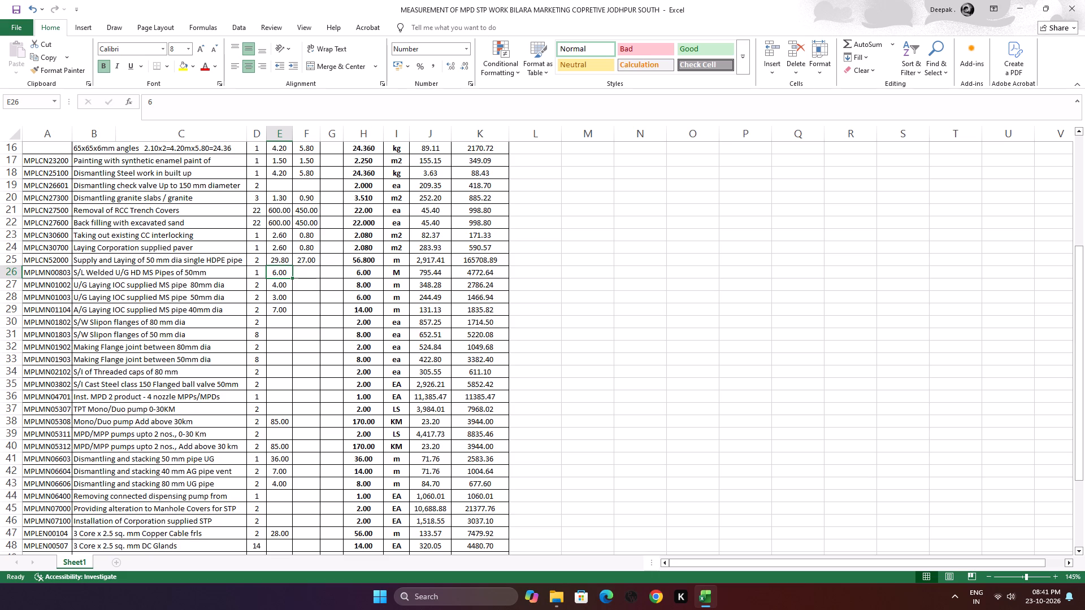
{"action": "left_click", "coordinate": [282, 232]}
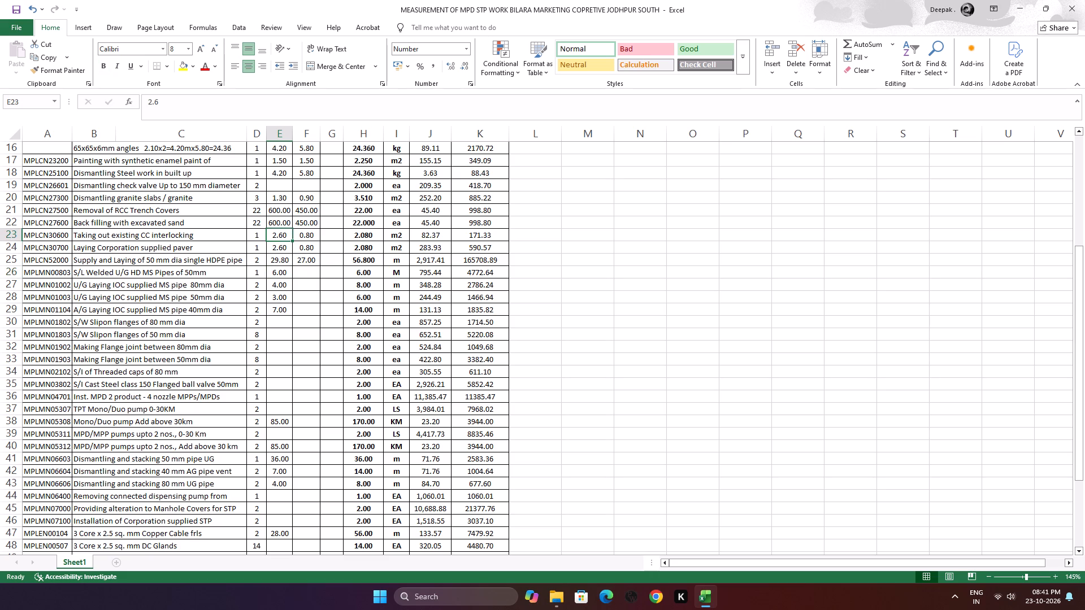
{"action": "key", "text": "2"}
{"action": "key", "text": "Right"}
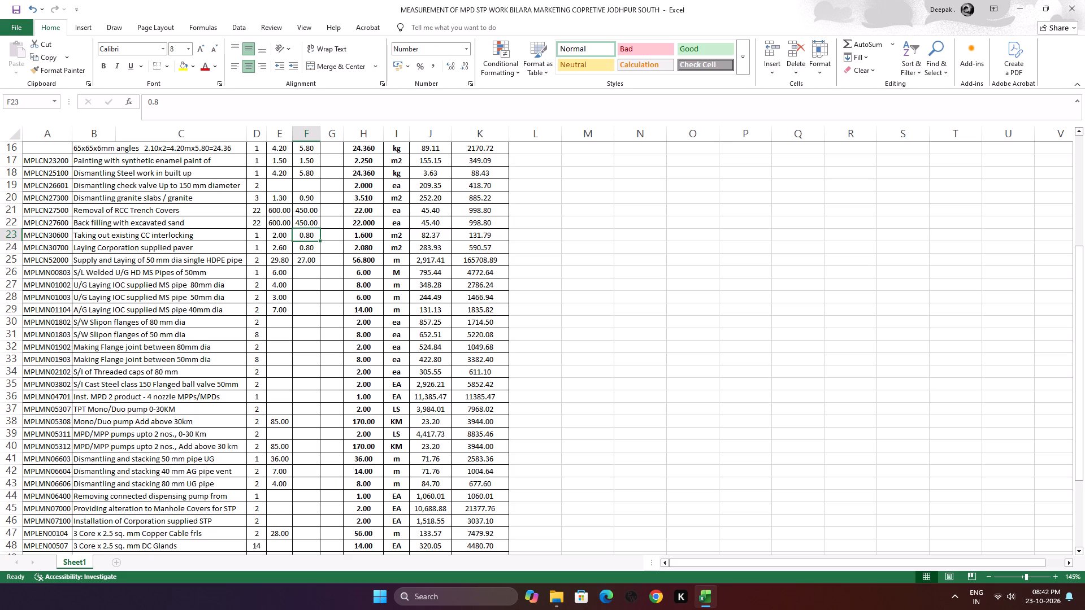
{"action": "key", "text": "1"}
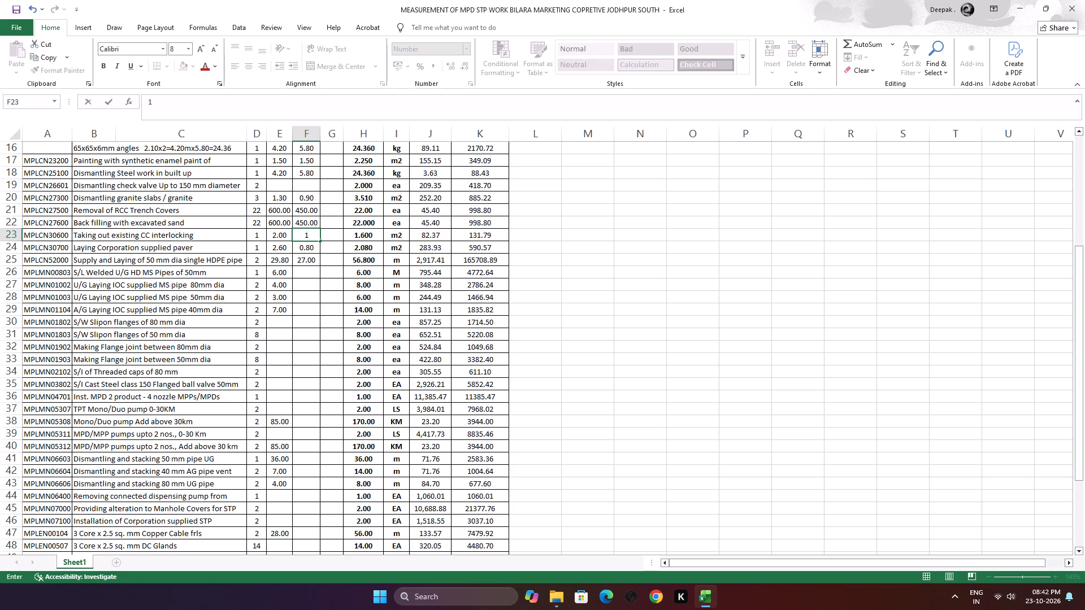
{"action": "key", "text": "Down"}
{"action": "key", "text": "1"}
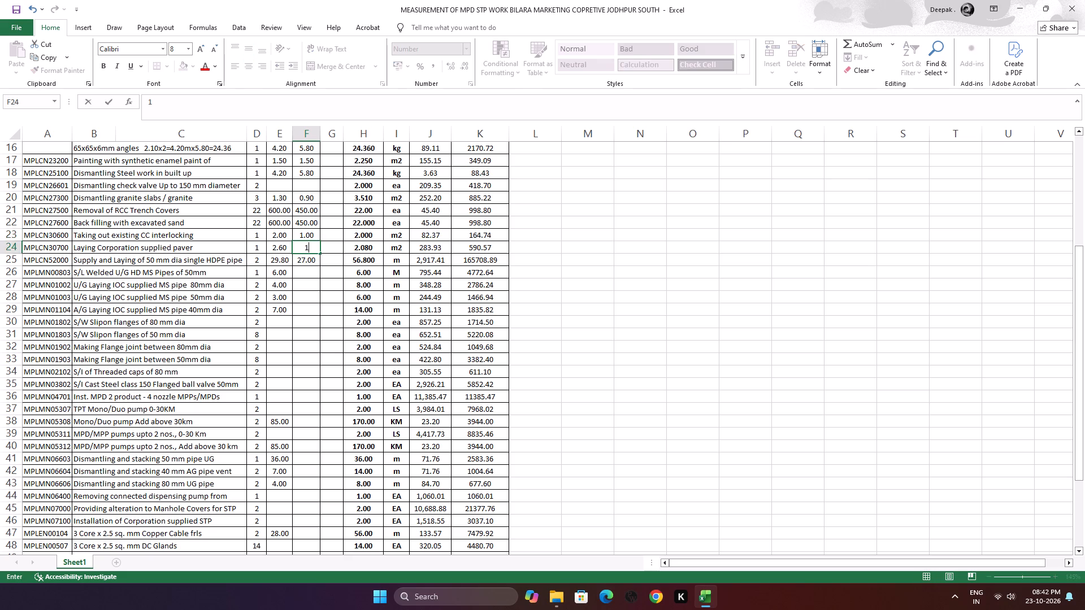
{"action": "key", "text": "Left"}
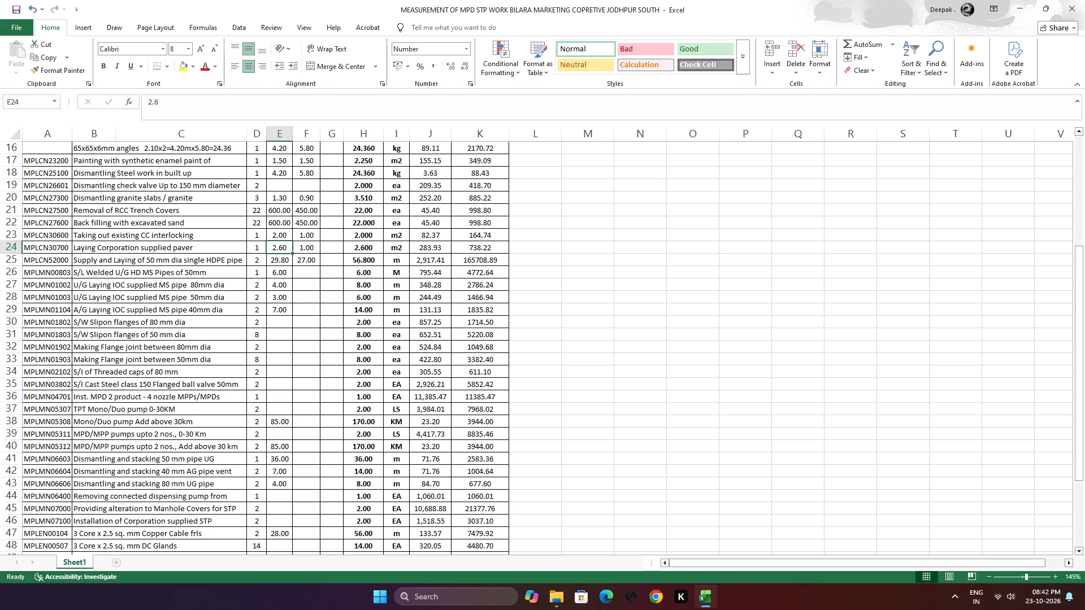
{"action": "key", "text": "2"}
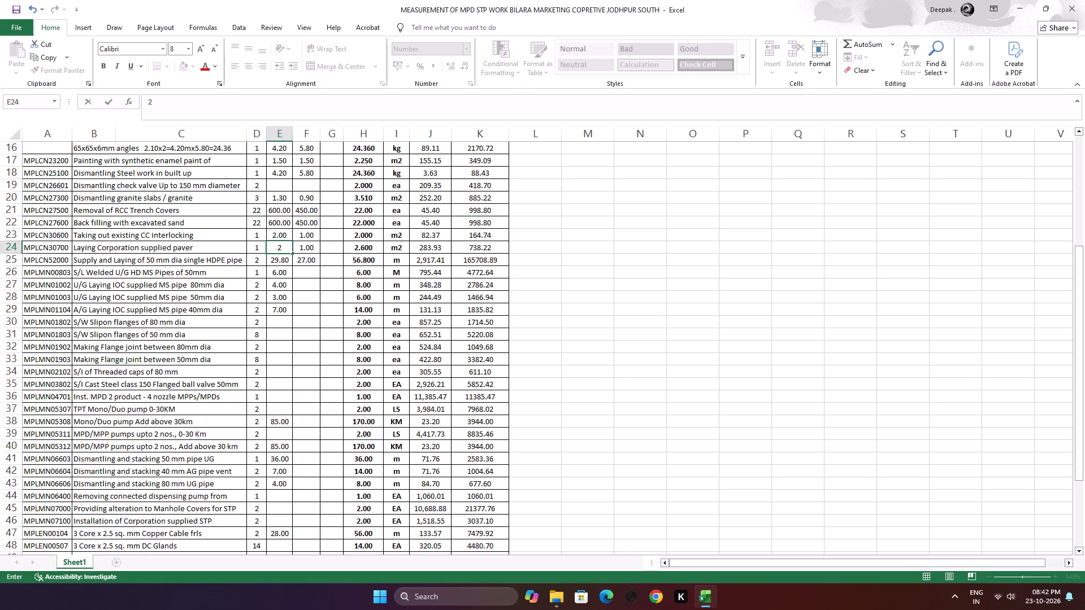
{"action": "left_click", "coordinate": [287, 301]}
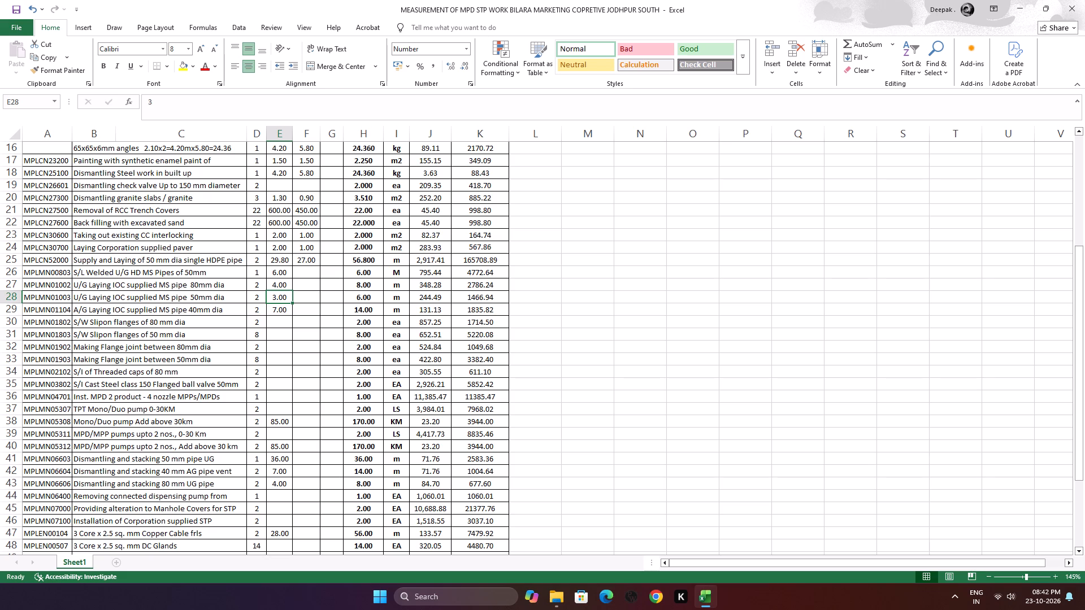
{"action": "left_click", "coordinate": [340, 260]}
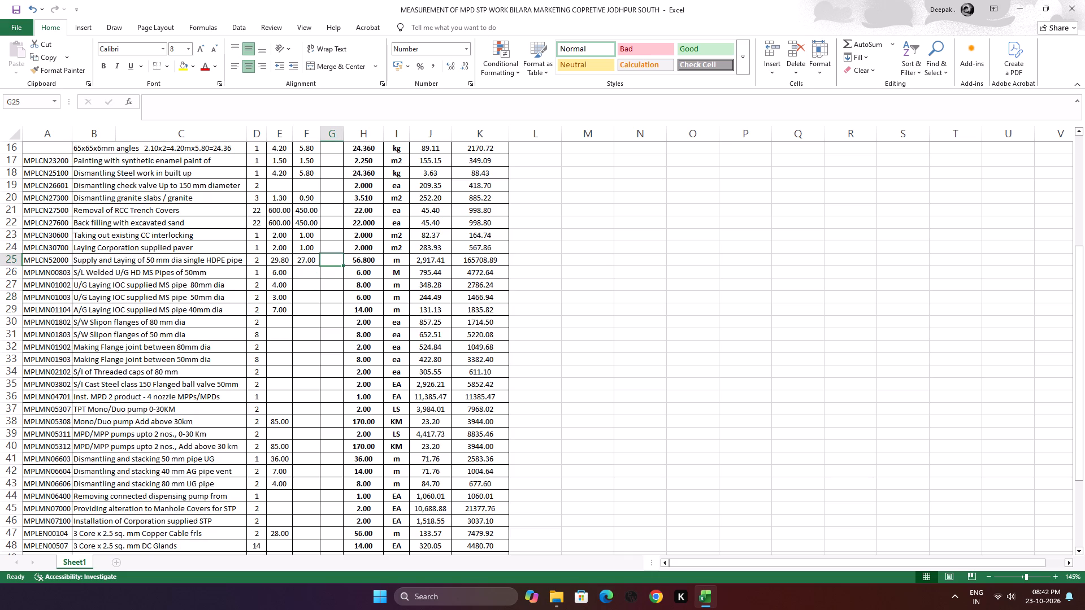
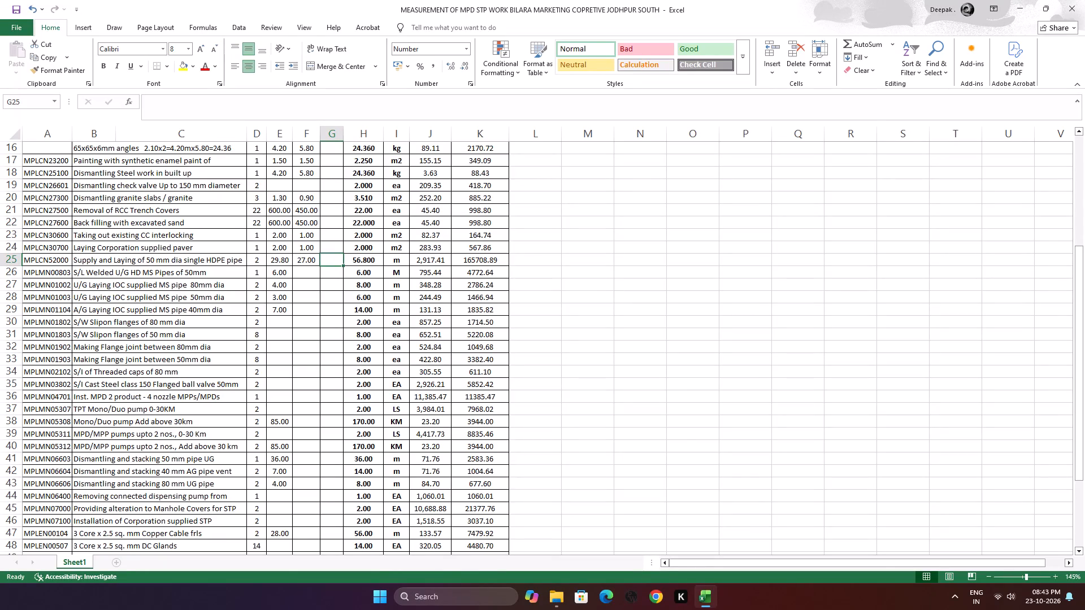
Set both length L and breadth B of the first granite entry in row 11 to 1.10.
{"action": "scroll", "coordinate": [162, 307], "scroll_direction": "up", "scroll_amount": 6}
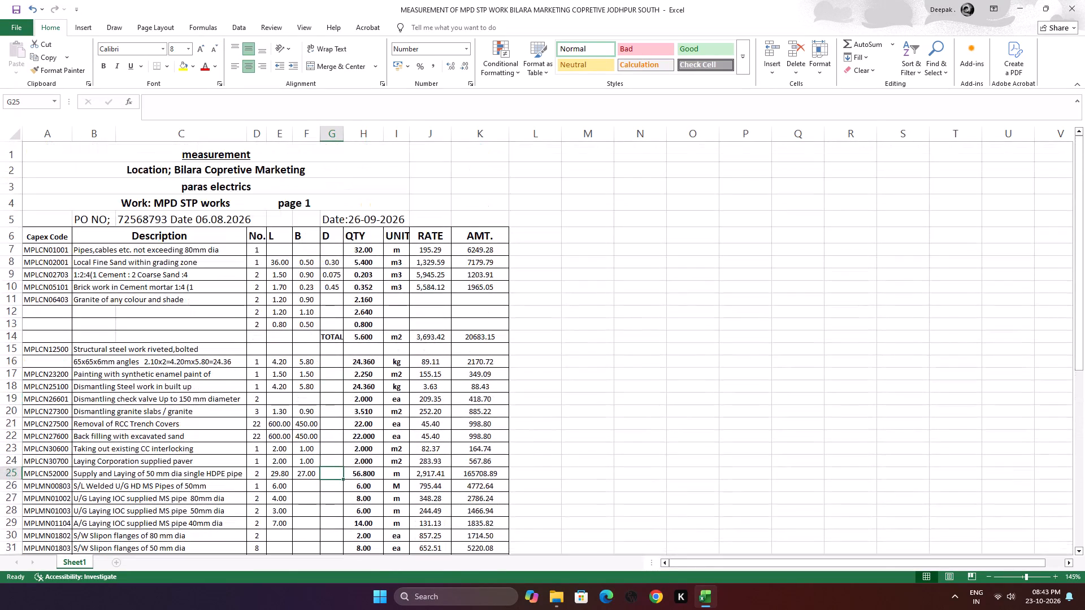
{"action": "left_click", "coordinate": [257, 299]}
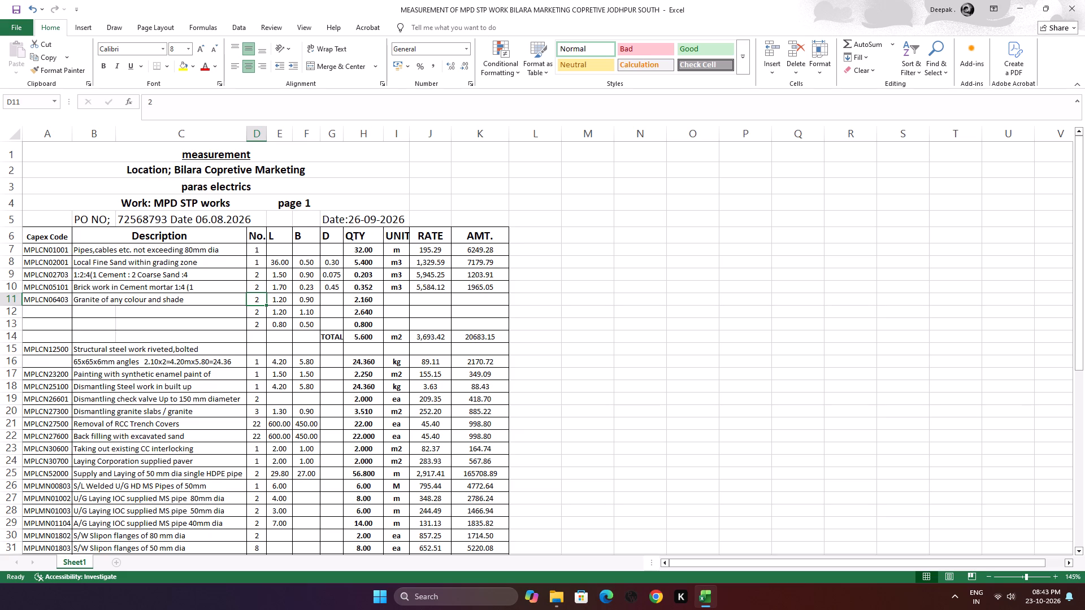
{"action": "left_click", "coordinate": [286, 299]}
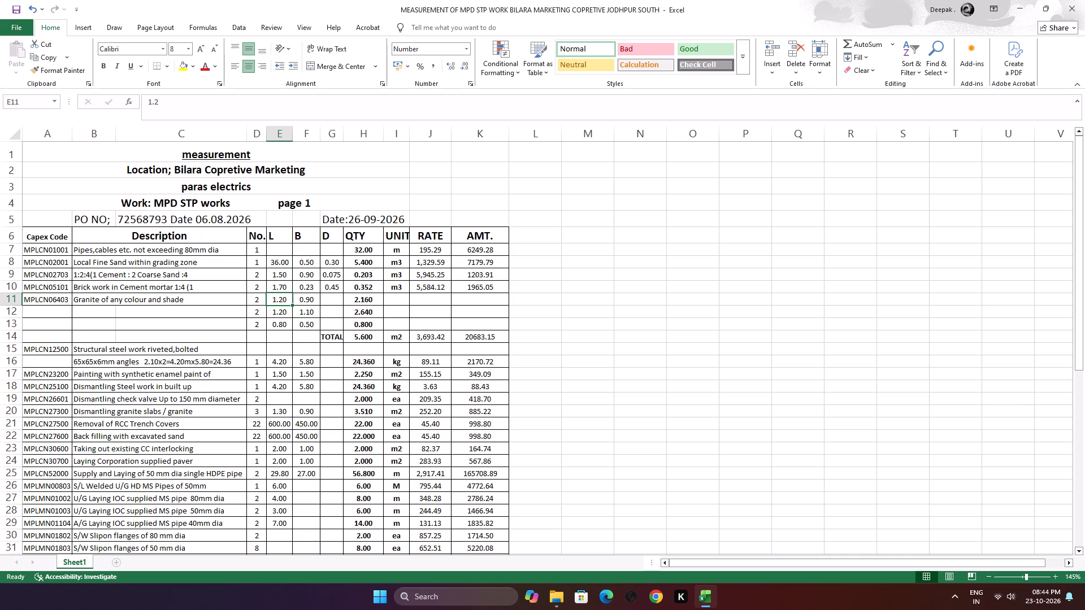
{"action": "key", "text": "1"}
{"action": "key", "text": "period"}
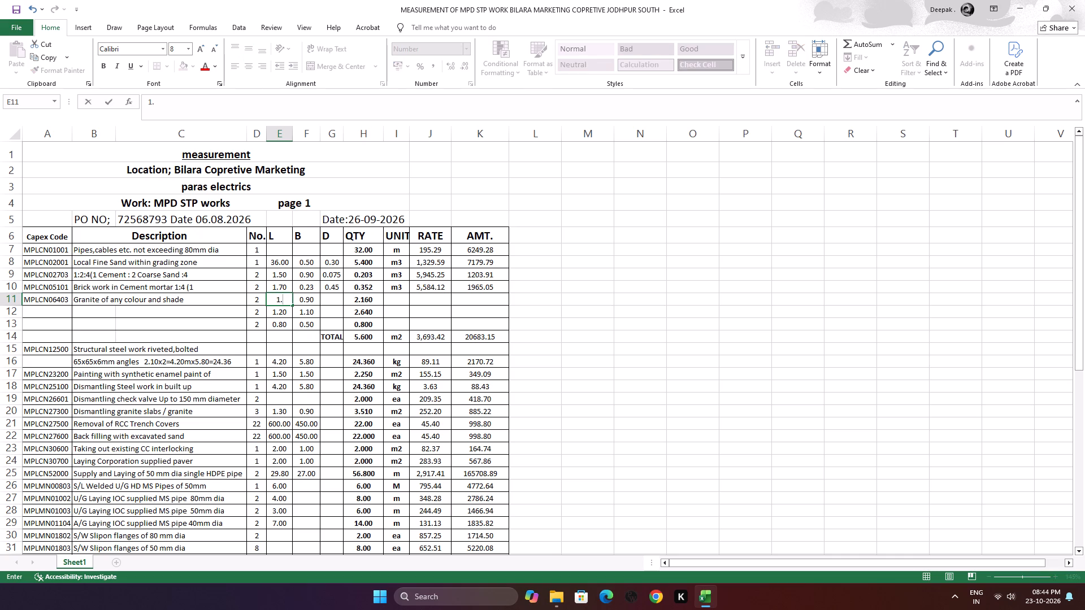
{"action": "key", "text": "1"}
{"action": "key", "text": "0"}
{"action": "key", "text": "Right"}
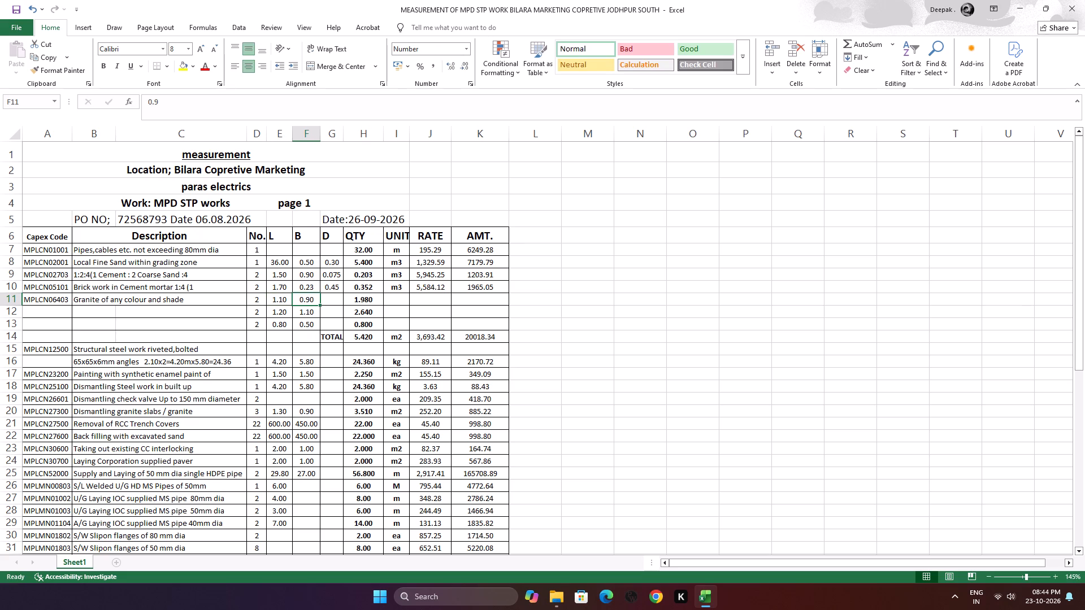
{"action": "key", "text": "1"}
{"action": "type", "text": ".1"}
{"action": "key", "text": "0"}
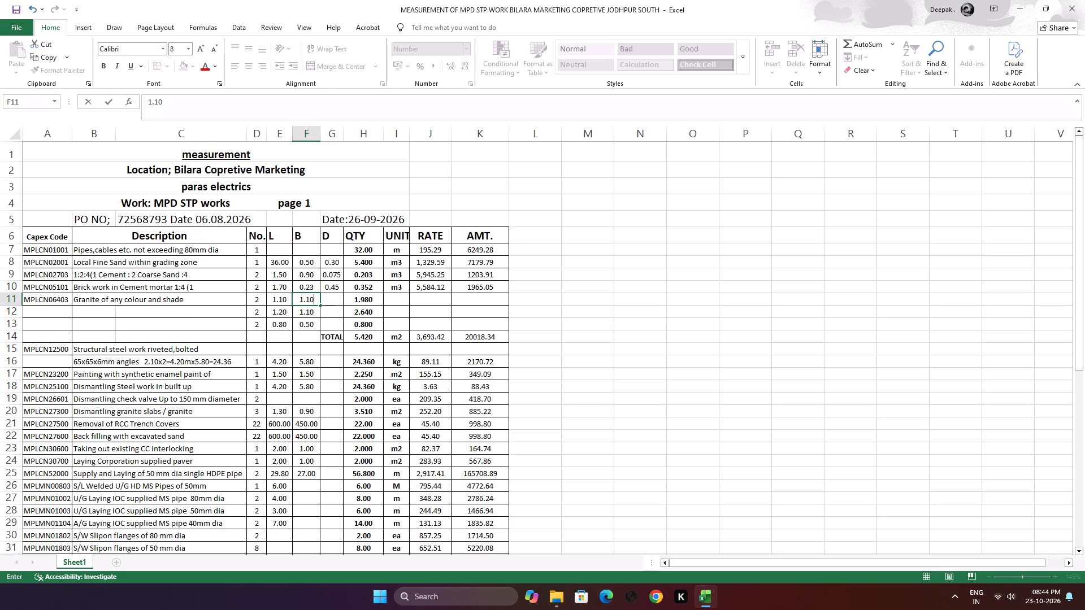
{"action": "left_click", "coordinate": [248, 335]}
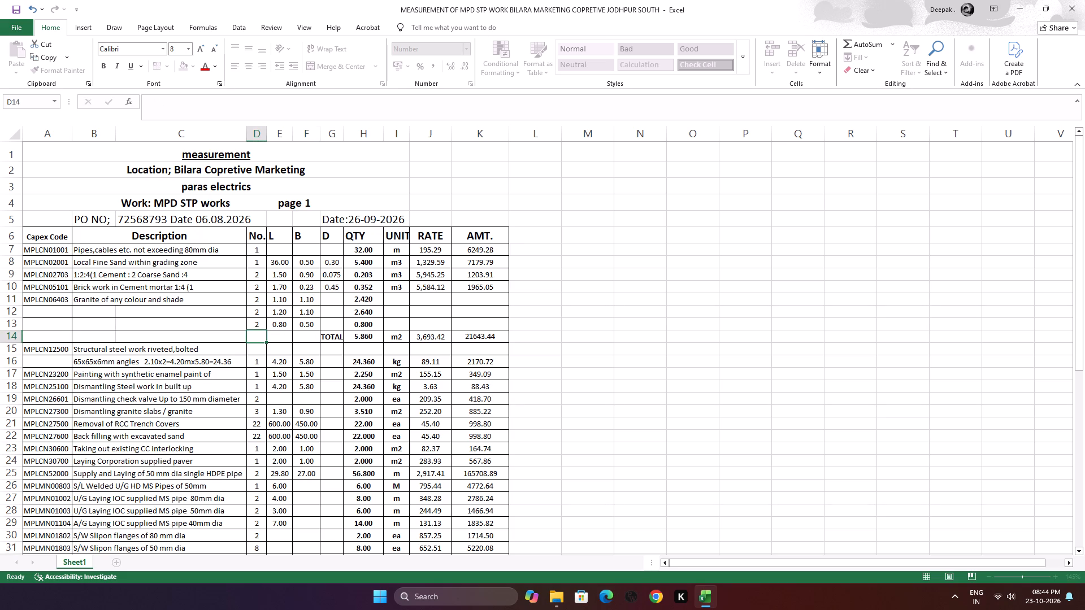
Insert four blank rows directly above the granite item's TOTAL row.
{"action": "left_click", "coordinate": [277, 312]}
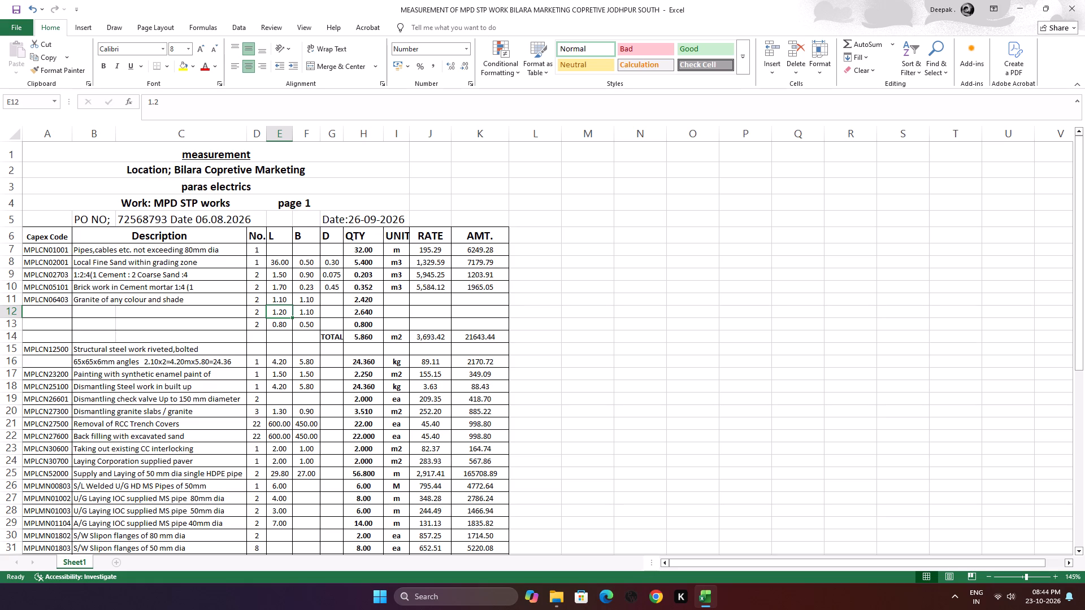
{"action": "left_click_drag", "start_coordinate": [15, 336], "coordinate": [10, 368]}
{"action": "right_click", "coordinate": [2, 376]}
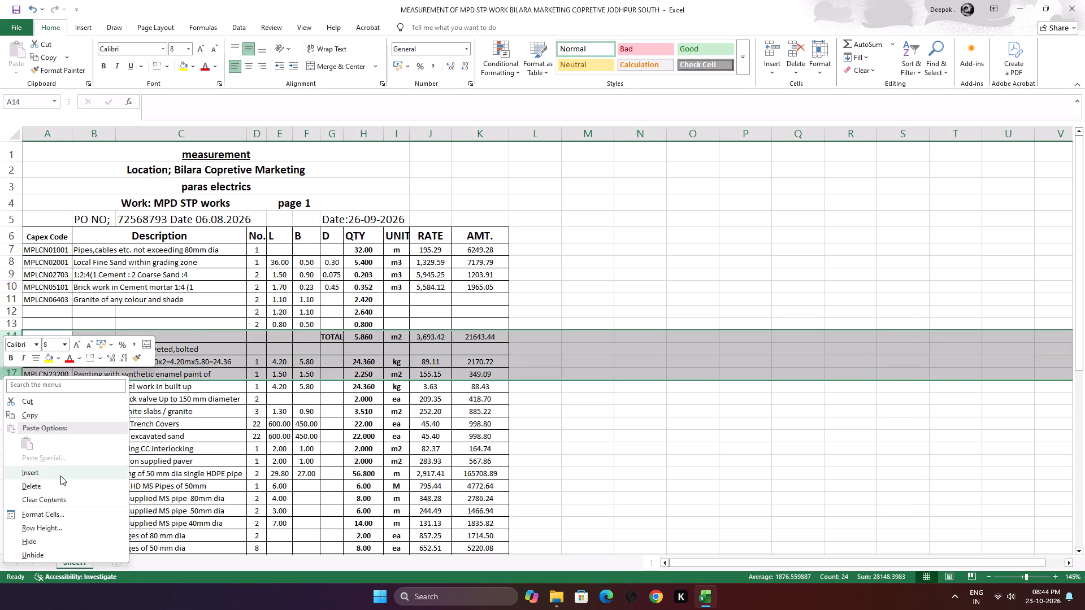
{"action": "left_click", "coordinate": [60, 472]}
Fill in a granite measurement in row 14 with No. 2, length L 0.90 and breadth B 0.15.
{"action": "left_click", "coordinate": [257, 337]}
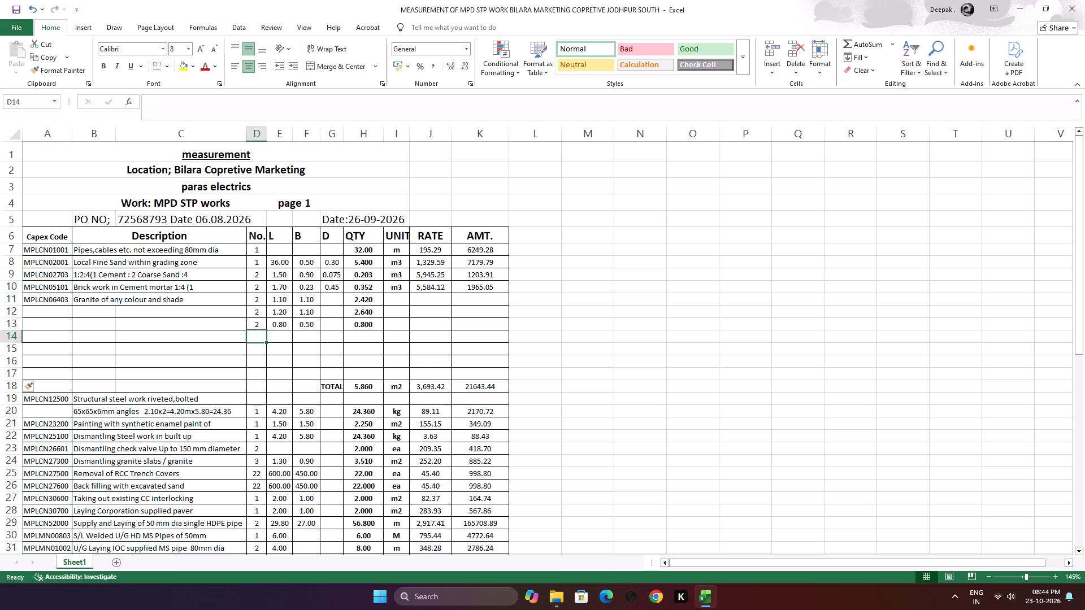
{"action": "key", "text": "2"}
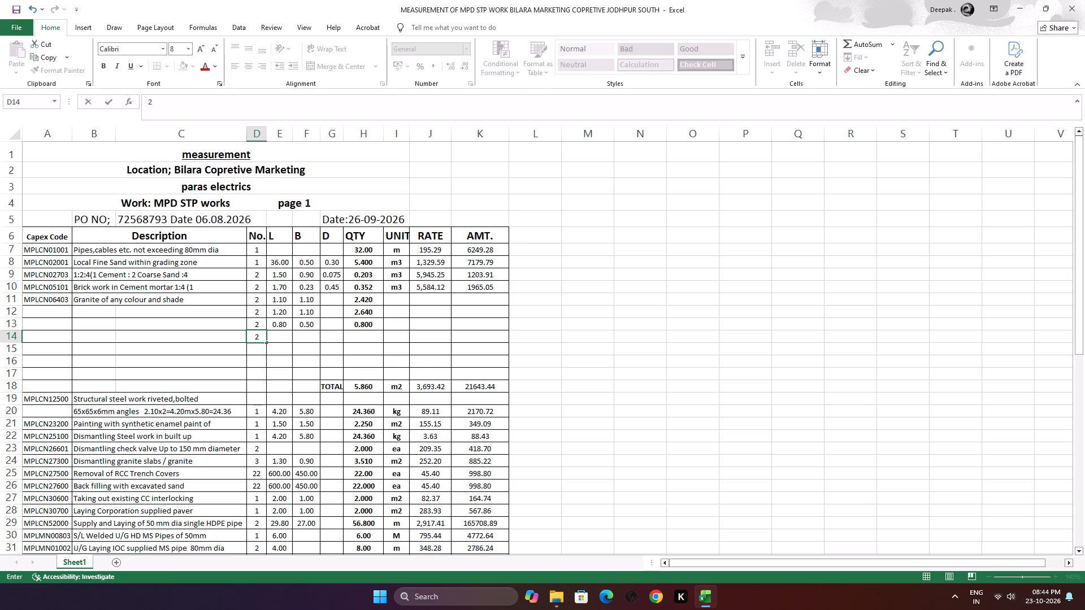
{"action": "key", "text": "Right"}
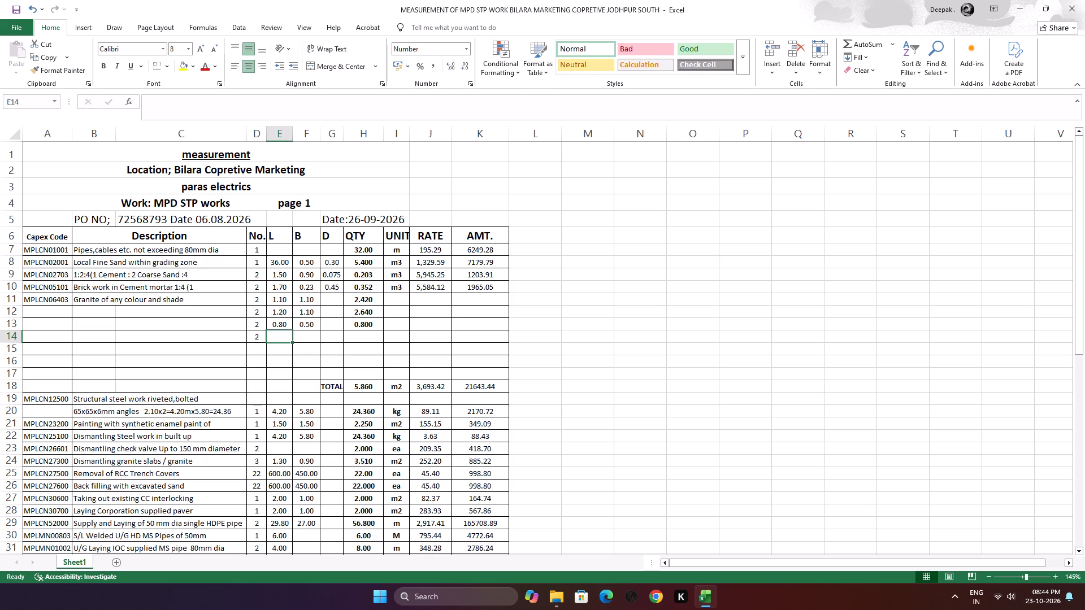
{"action": "type", "text": ".90"}
{"action": "key", "text": "Right"}
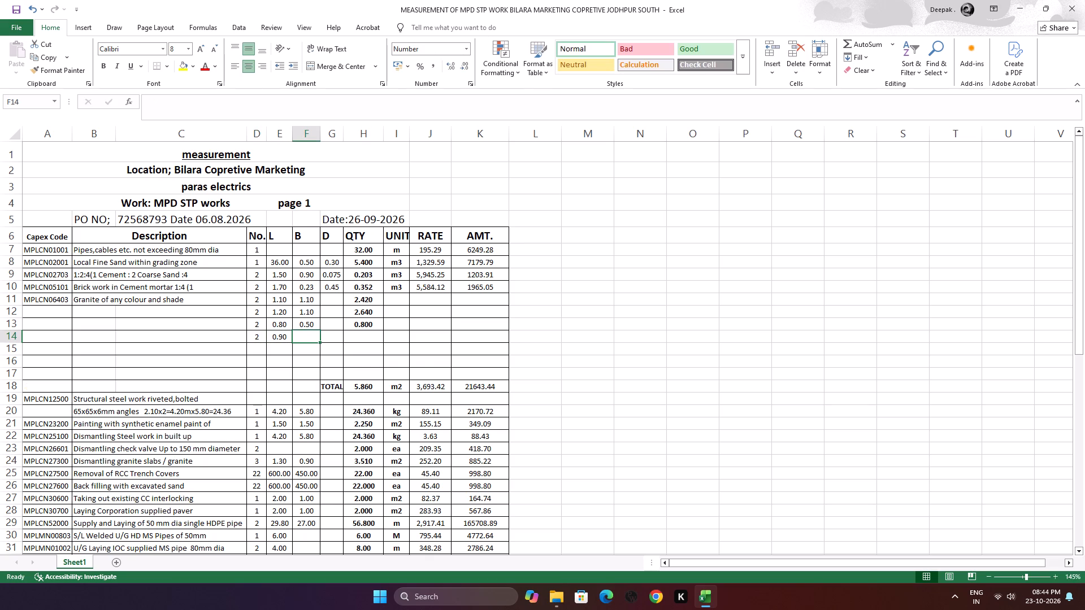
{"action": "key", "text": "period"}
{"action": "key", "text": "1"}
{"action": "key", "text": "5"}
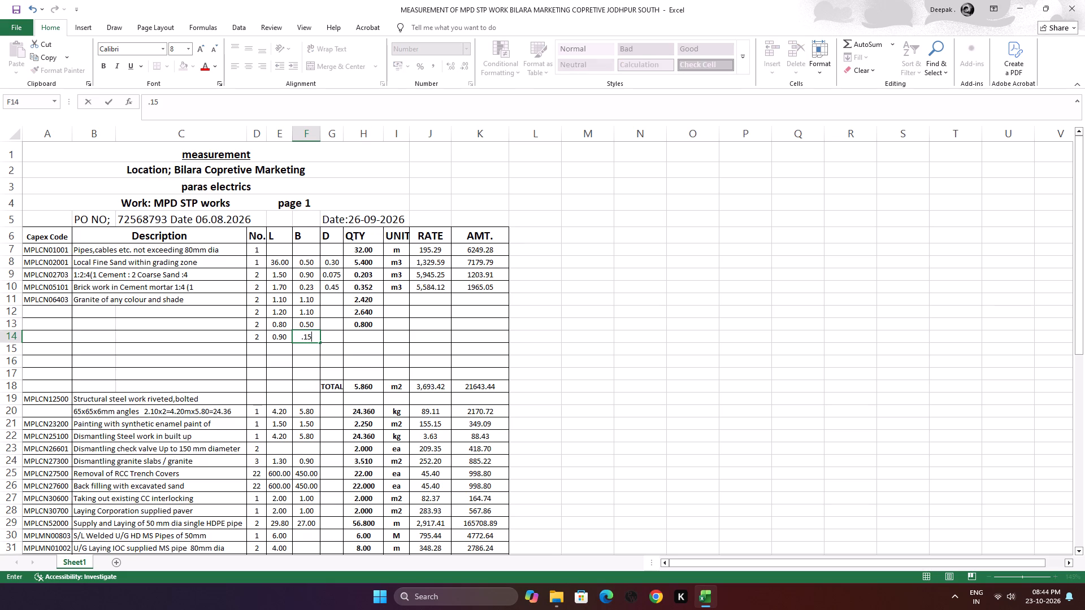
{"action": "key", "text": "Down"}
Fill in a granite measurement in row 15 with No. 1, length L 1.50 and breadth B 0.30.
{"action": "key", "text": "Left"}
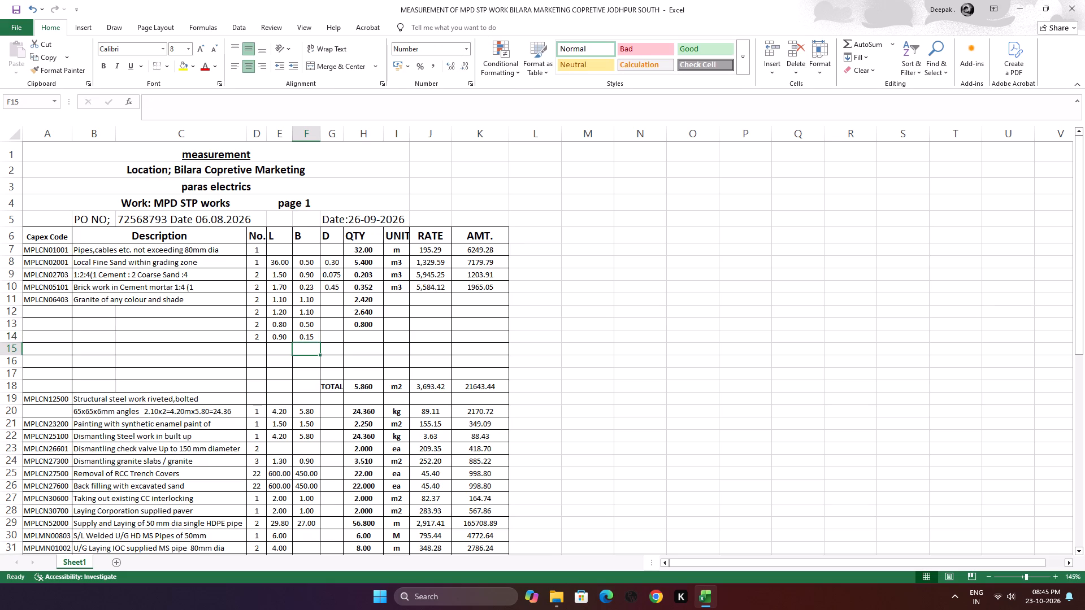
{"action": "key", "text": "Left"}
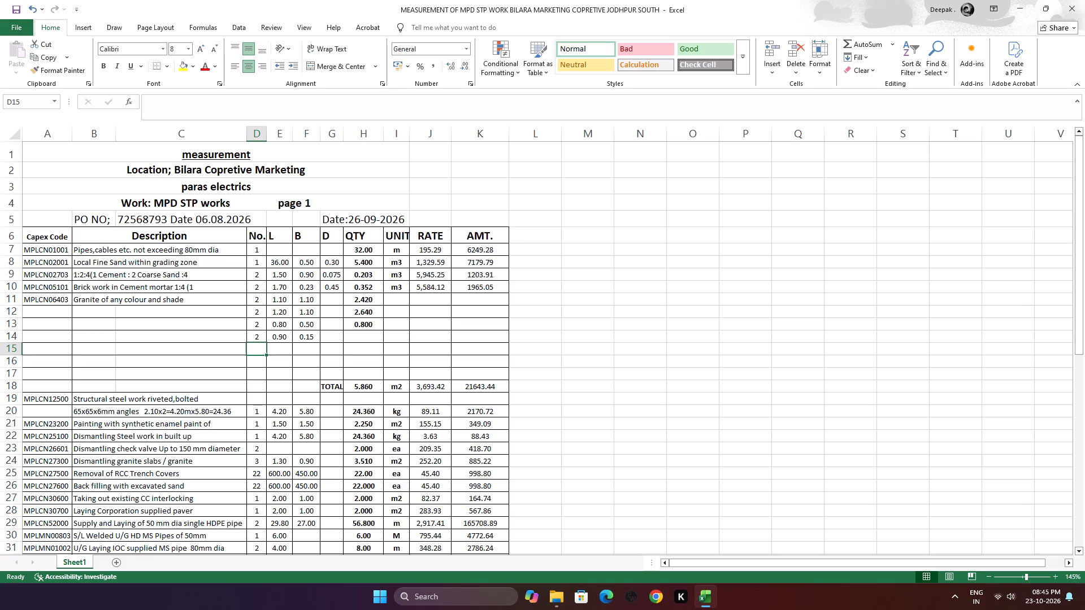
{"action": "key", "text": "1"}
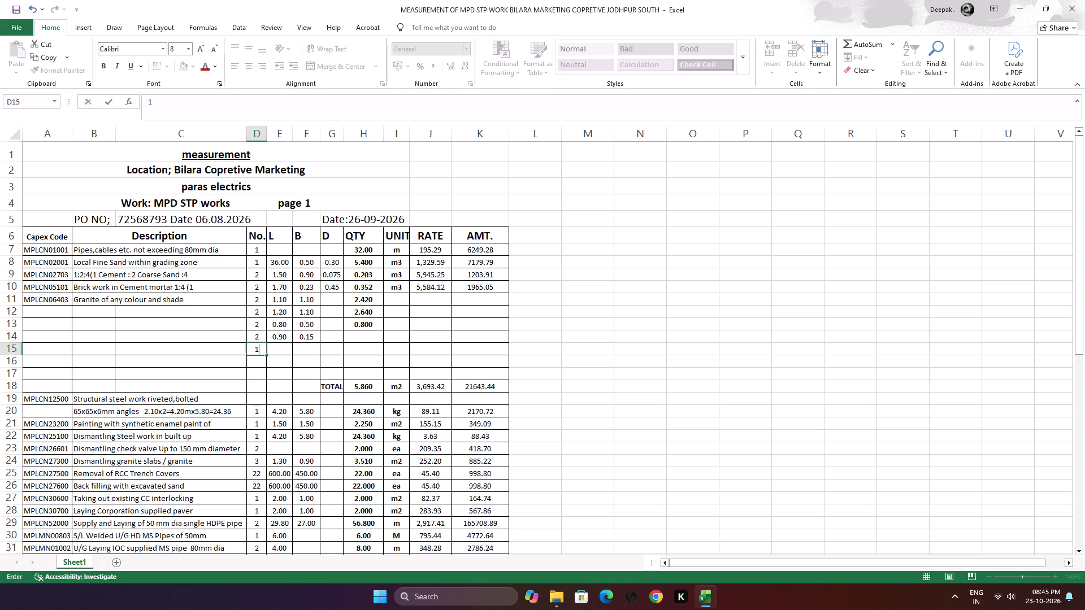
{"action": "key", "text": "Right"}
{"action": "key", "text": "1"}
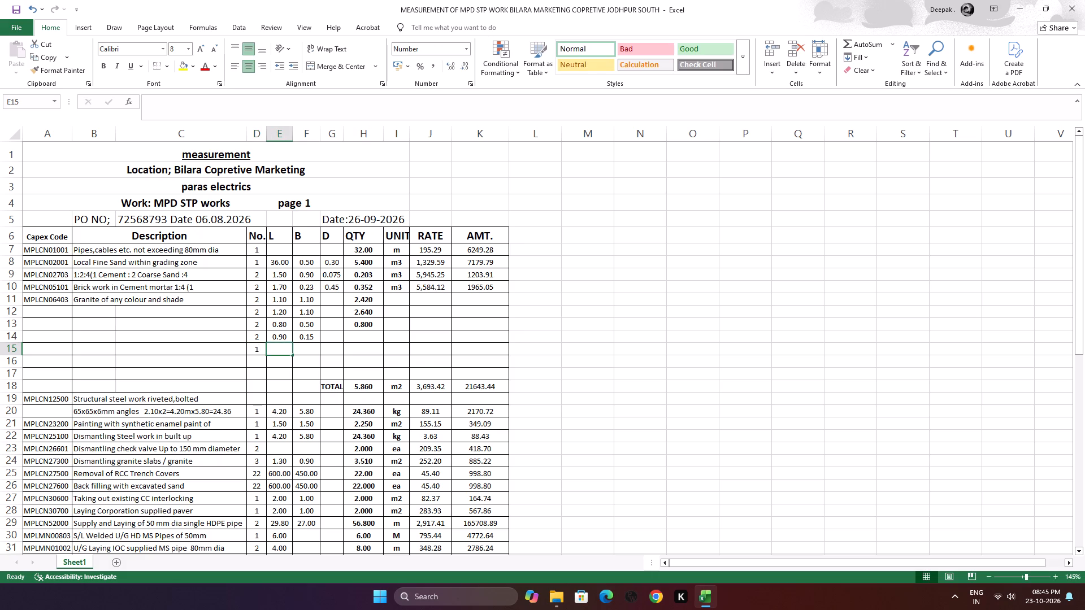
{"action": "type", "text": ".50"}
{"action": "key", "text": "Right"}
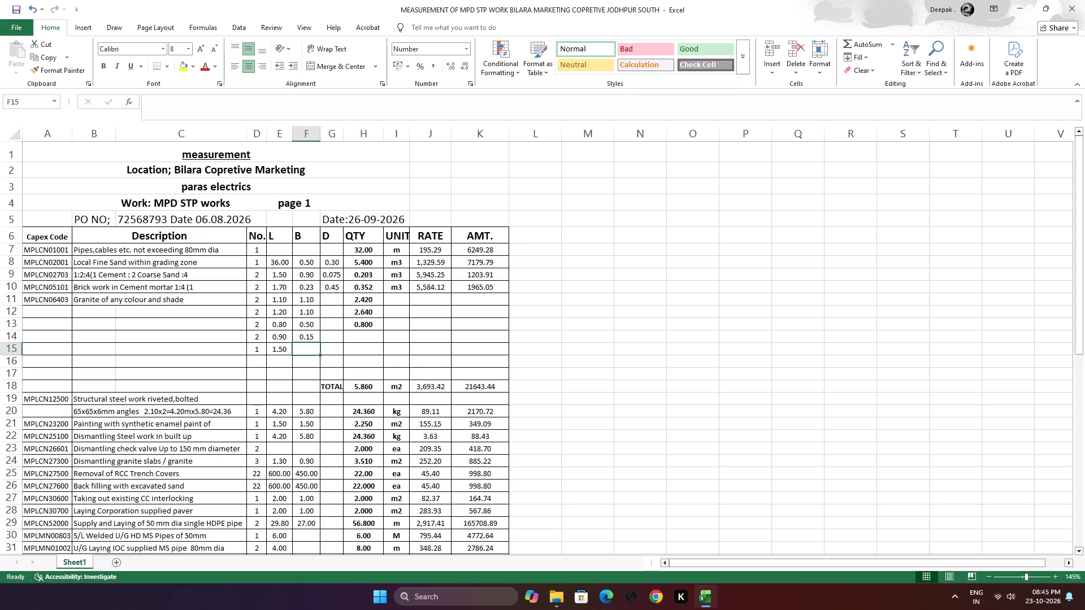
{"action": "type", "text": ".3"}
{"action": "key", "text": "0"}
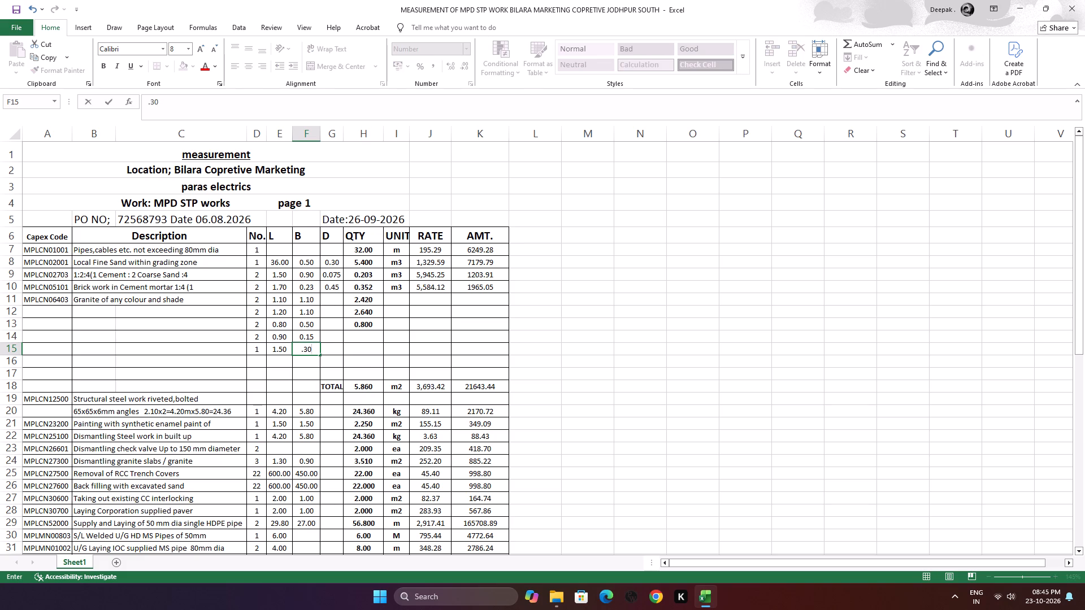
{"action": "key", "text": "Down"}
{"action": "key", "text": "Left"}
{"action": "key", "text": "Left"}
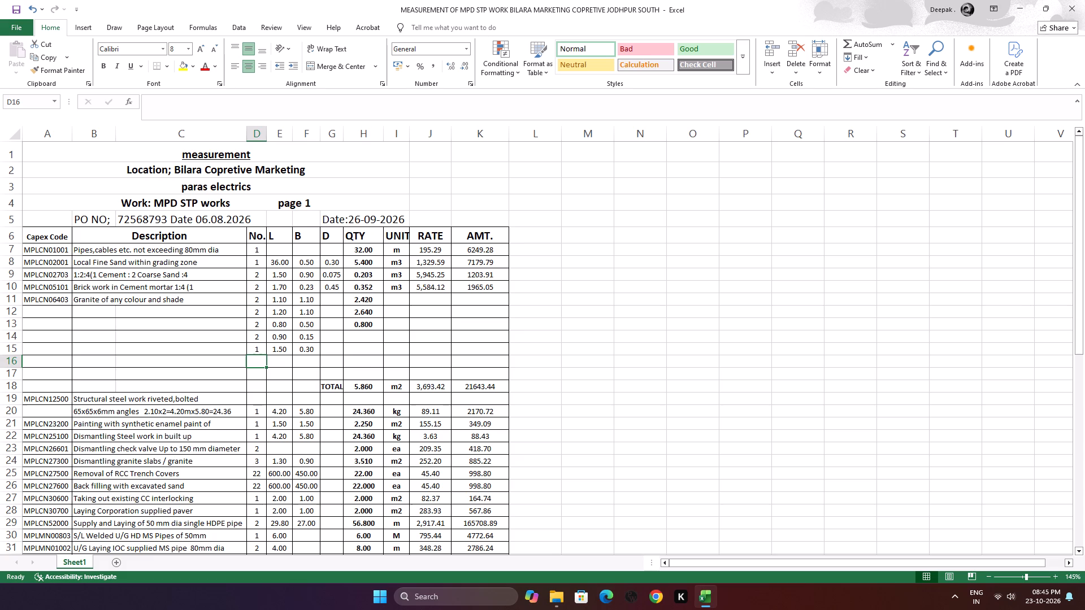
Set breadth B of the second granite entry in row 12 to 1.05.
{"action": "left_click", "coordinate": [262, 311]}
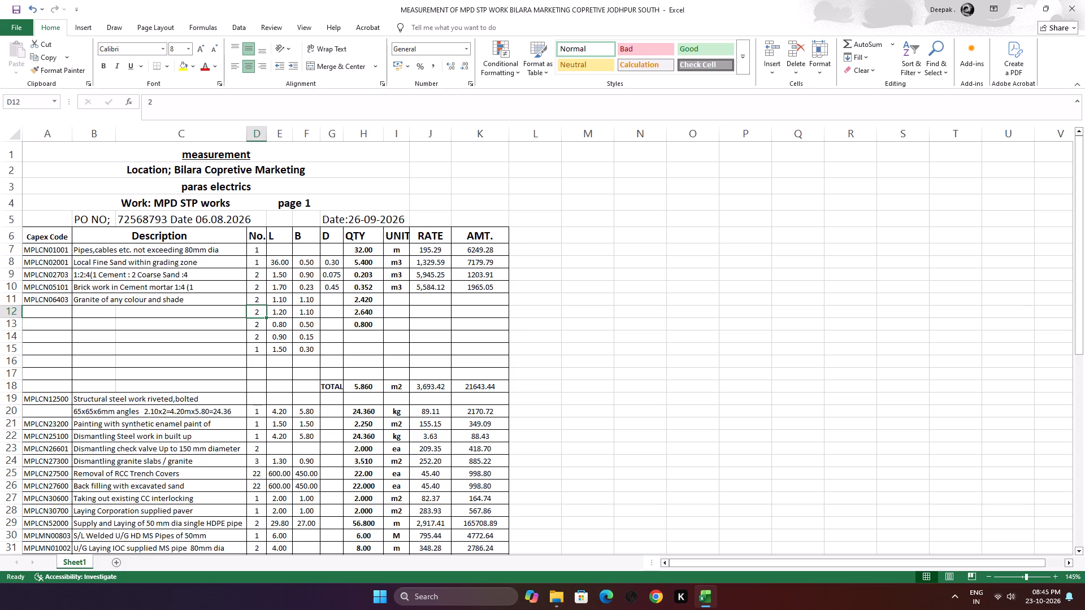
{"action": "key", "text": "Right"}
{"action": "key", "text": "Right"}
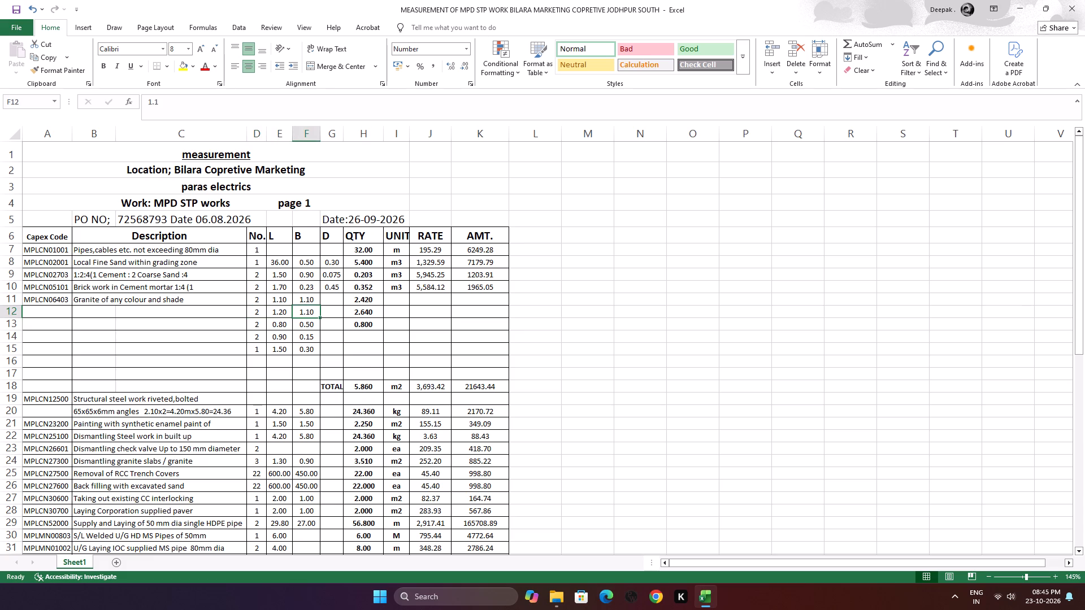
{"action": "key", "text": "1"}
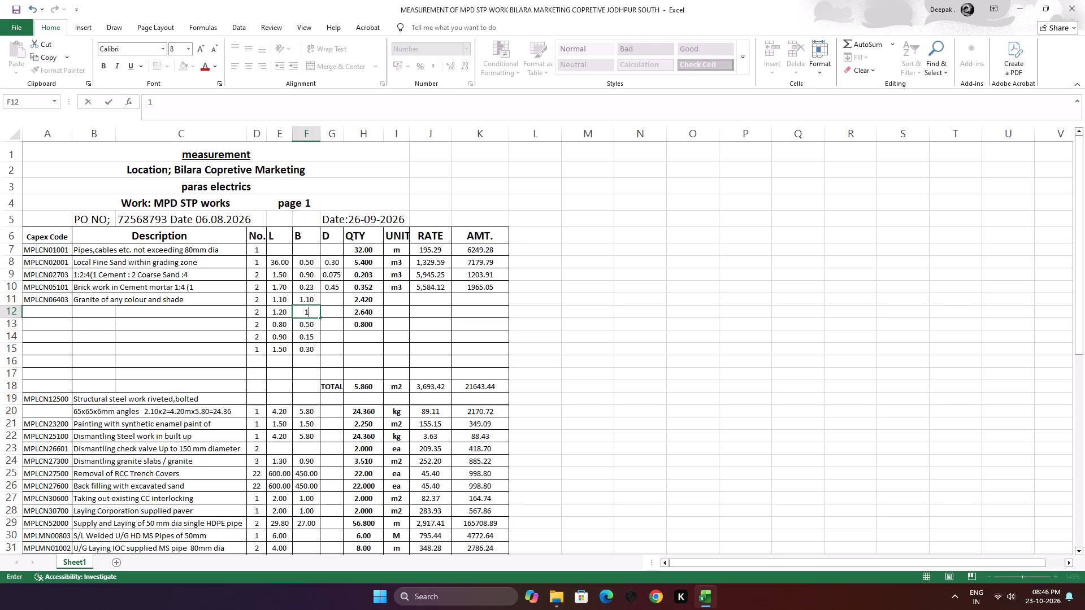
{"action": "type", "text": ".0"}
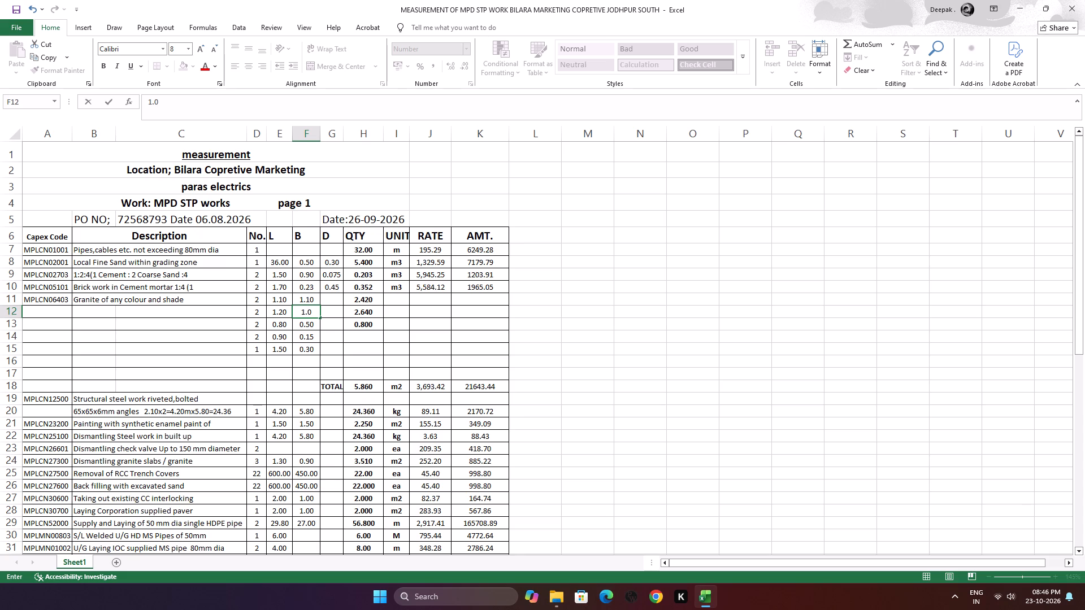
{"action": "key", "text": "5"}
{"action": "key", "text": "Down"}
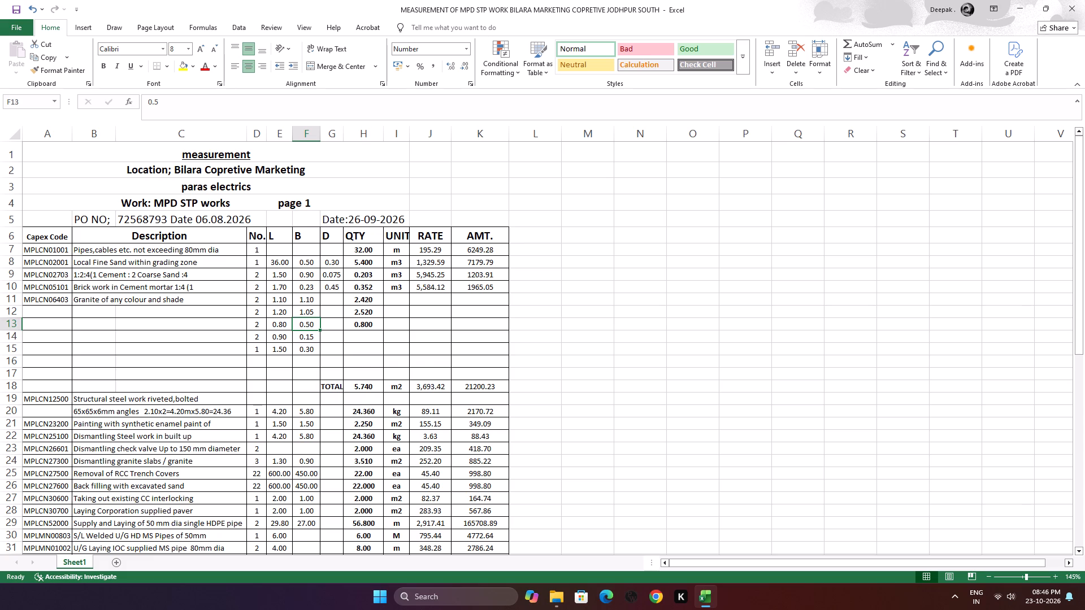
Fill in a granite measurement in row 16 with No. 1, length L 0.80 and breadth B 0.30.
{"action": "left_click", "coordinate": [259, 358]}
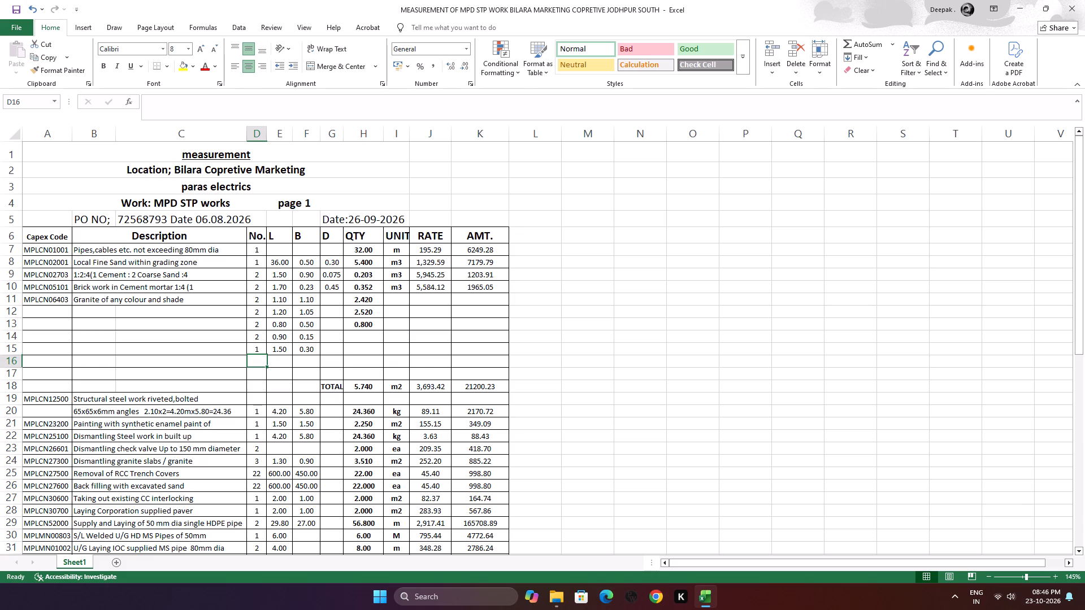
{"action": "type", "text": ".9"}
{"action": "key", "text": "BackSpace"}
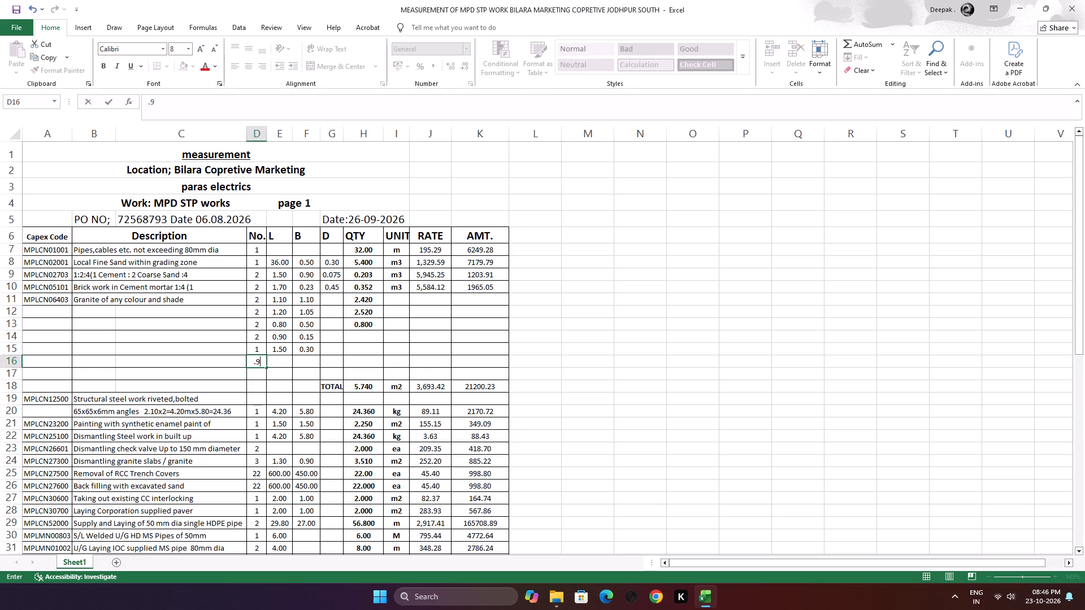
{"action": "type", "text": "80"}
{"action": "key", "text": "BackSpace"}
{"action": "key", "text": "BackSpace"}
{"action": "key", "text": "BackSpace"}
{"action": "key", "text": "1"}
{"action": "key", "text": "Right"}
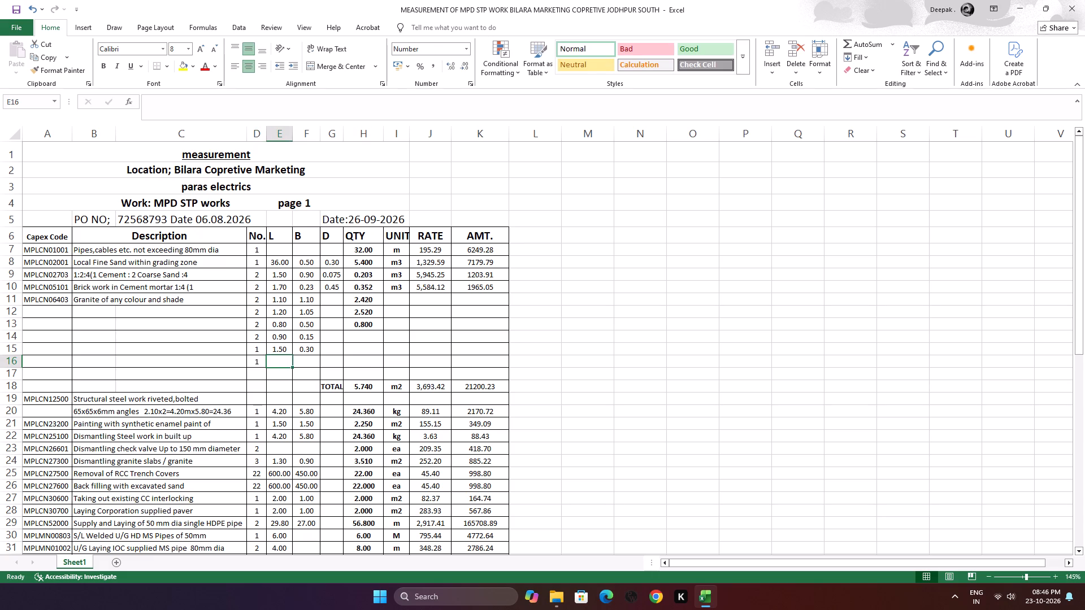
{"action": "type", "text": ".80"}
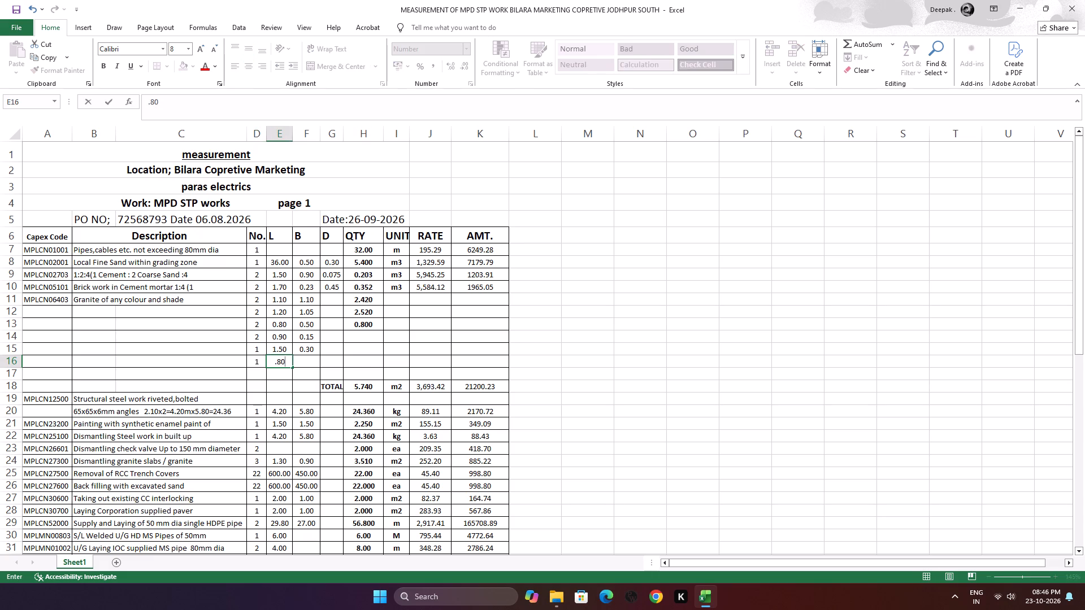
{"action": "key", "text": "Right"}
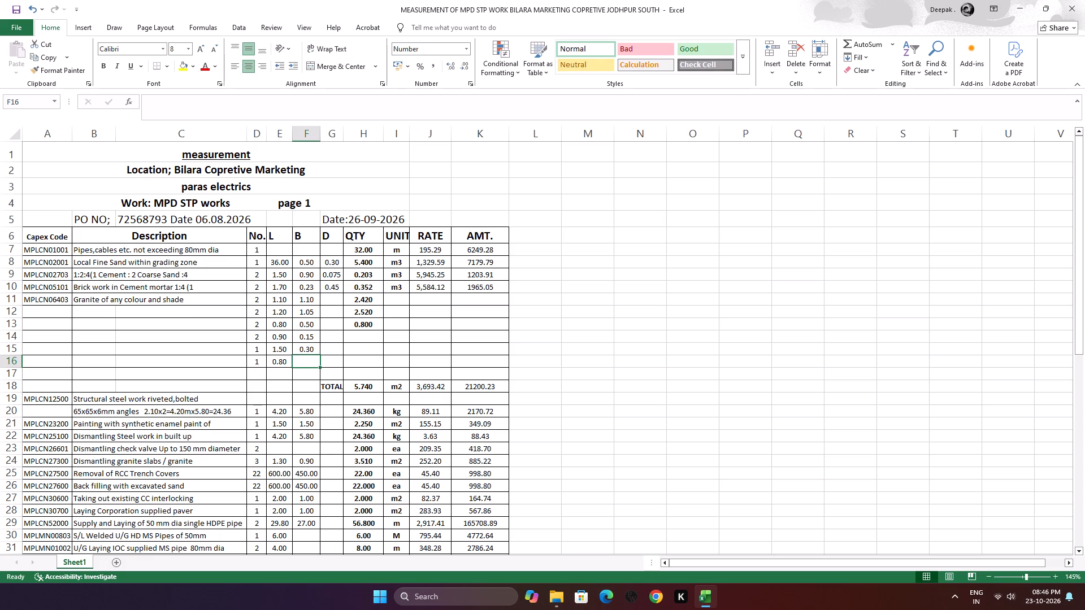
{"action": "key", "text": "period"}
{"action": "key", "text": "3"}
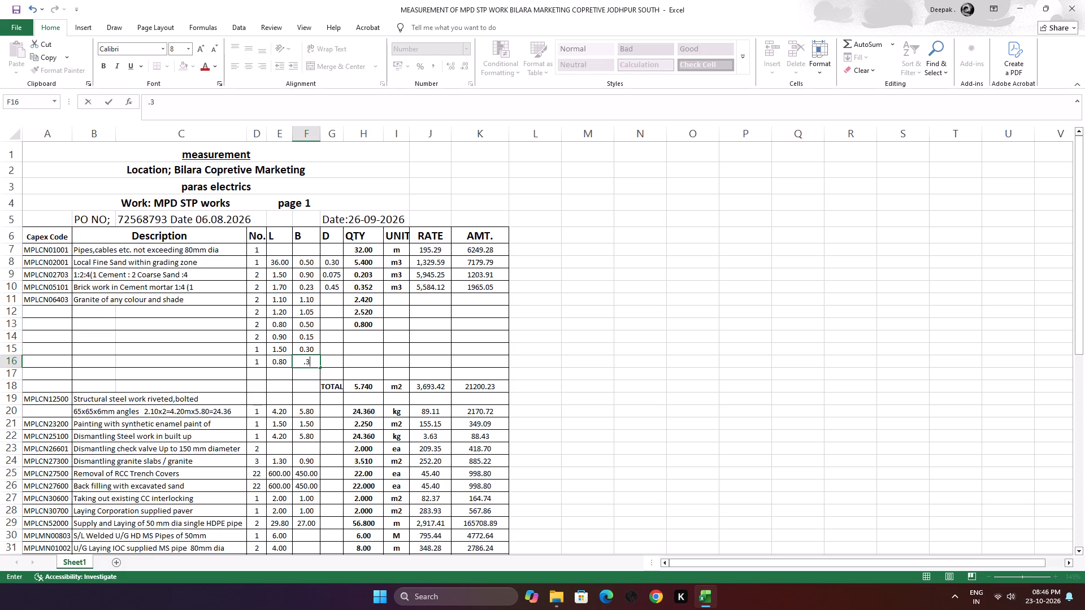
{"action": "key", "text": "0"}
{"action": "key", "text": "Down"}
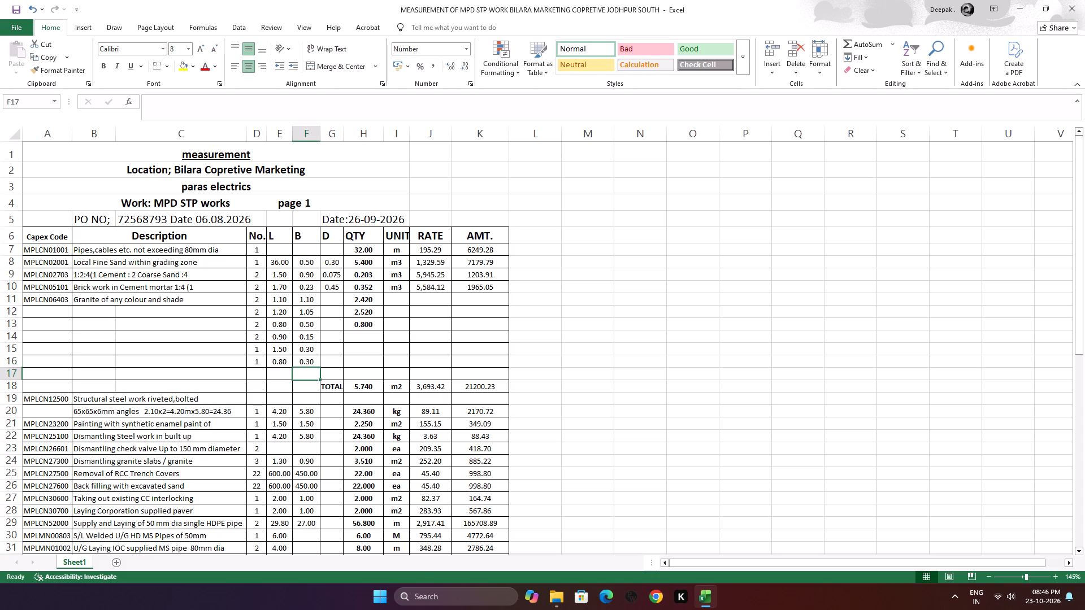
Fill in a granite measurement in row 17 with No. 1, length L 1.30 and breadth B 0.10.
{"action": "key", "text": "Left"}
{"action": "key", "text": "Left"}
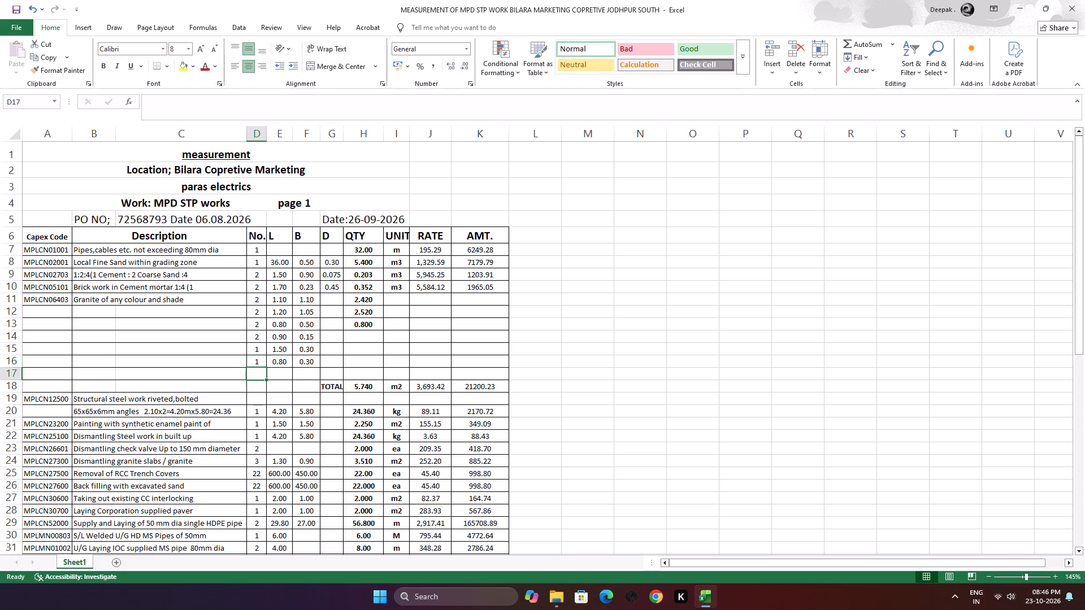
{"action": "key", "text": "1"}
{"action": "key", "text": "Right"}
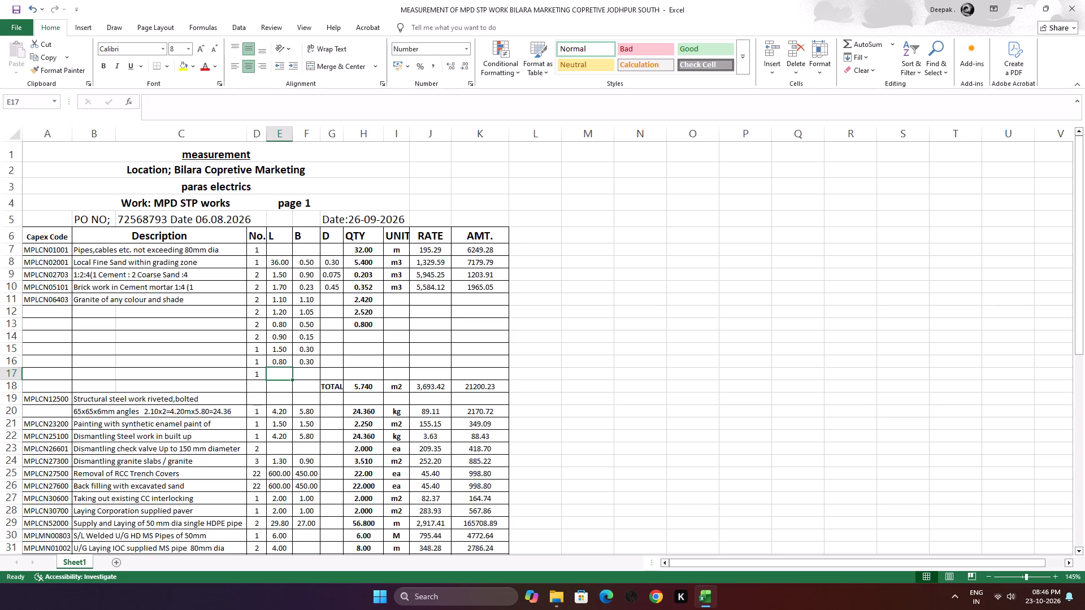
{"action": "key", "text": "1"}
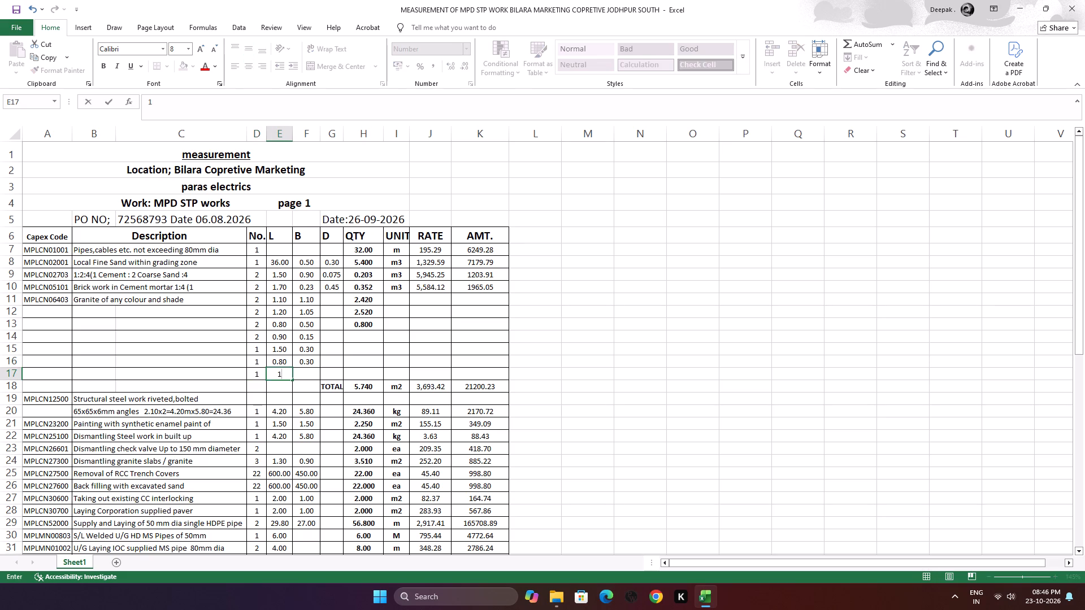
{"action": "key", "text": "period"}
{"action": "key", "text": "3"}
{"action": "key", "text": "0"}
{"action": "key", "text": "Right"}
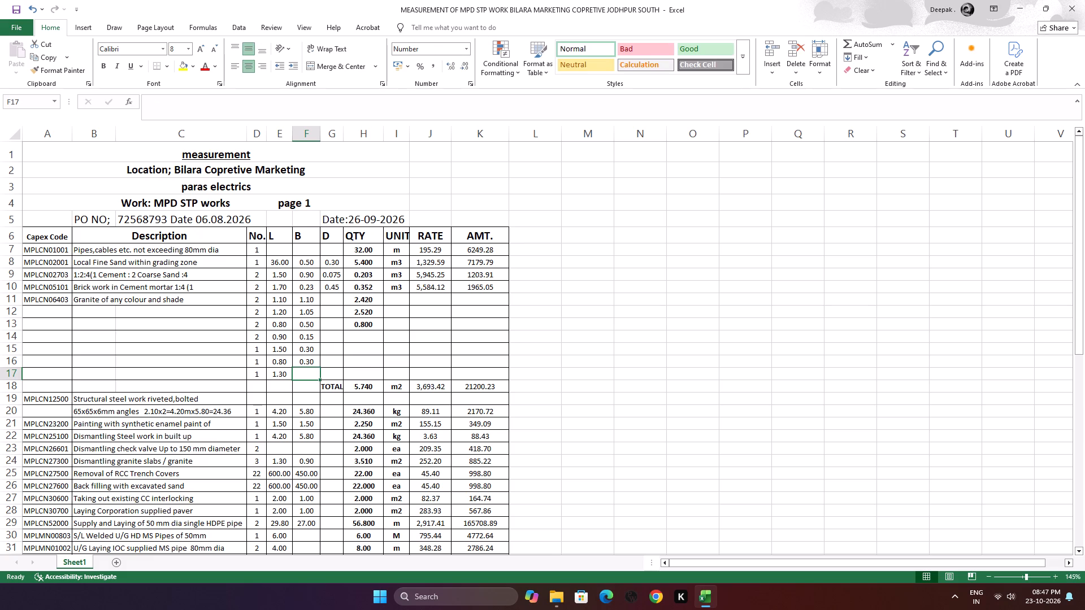
{"action": "type", "text": ".1"}
{"action": "key", "text": "0"}
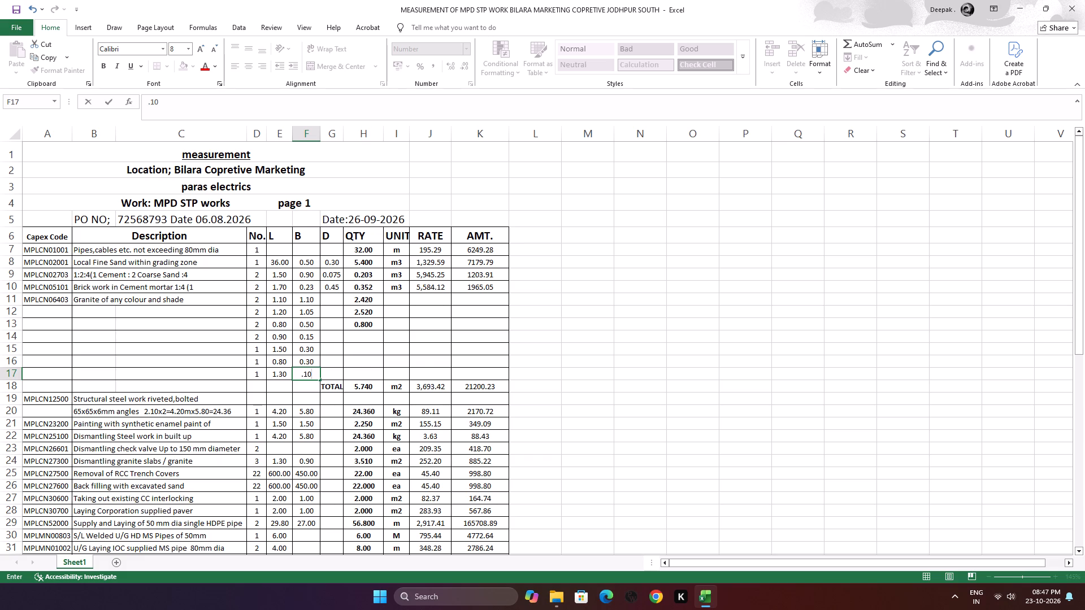
Set length L of the 1:2:4 cement concrete item in row 9 to 2.50.
{"action": "left_click", "coordinate": [283, 276]}
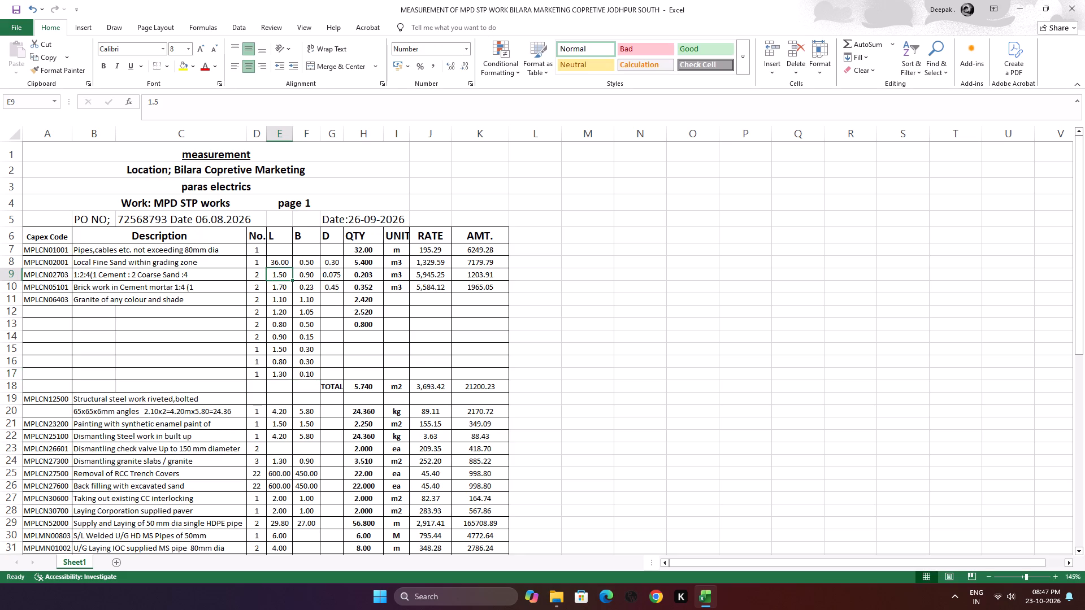
{"action": "key", "text": "2"}
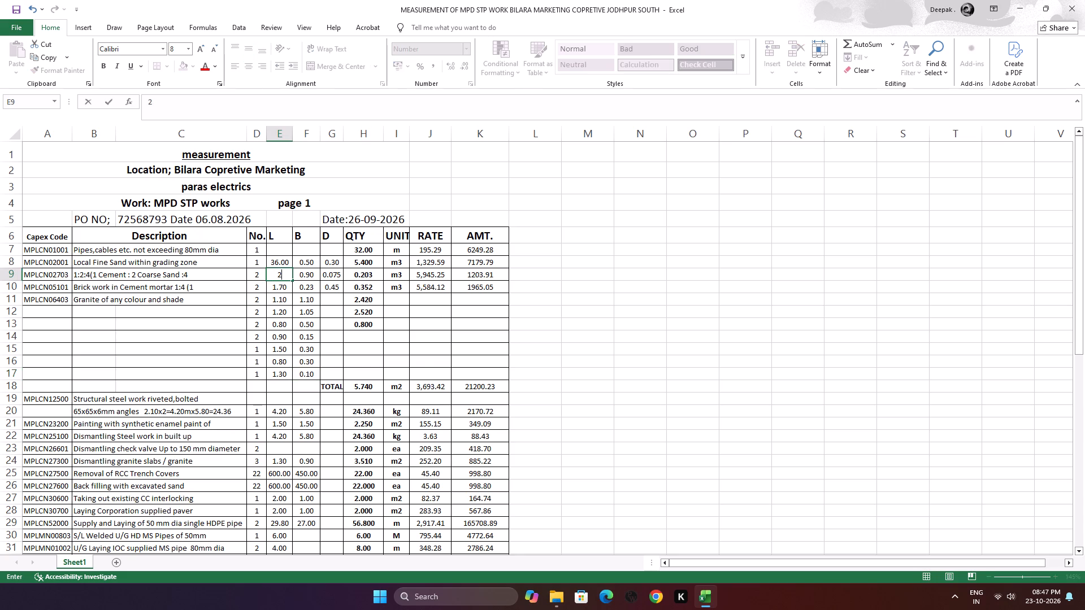
{"action": "key", "text": "period"}
{"action": "key", "text": "5"}
{"action": "key", "text": "0"}
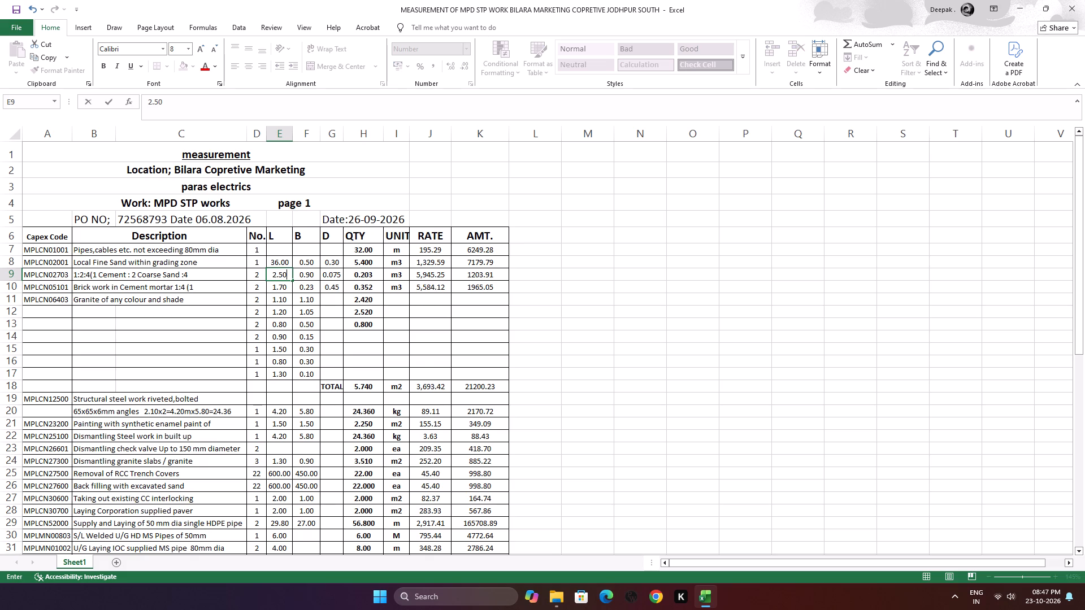
{"action": "left_click", "coordinate": [238, 319]}
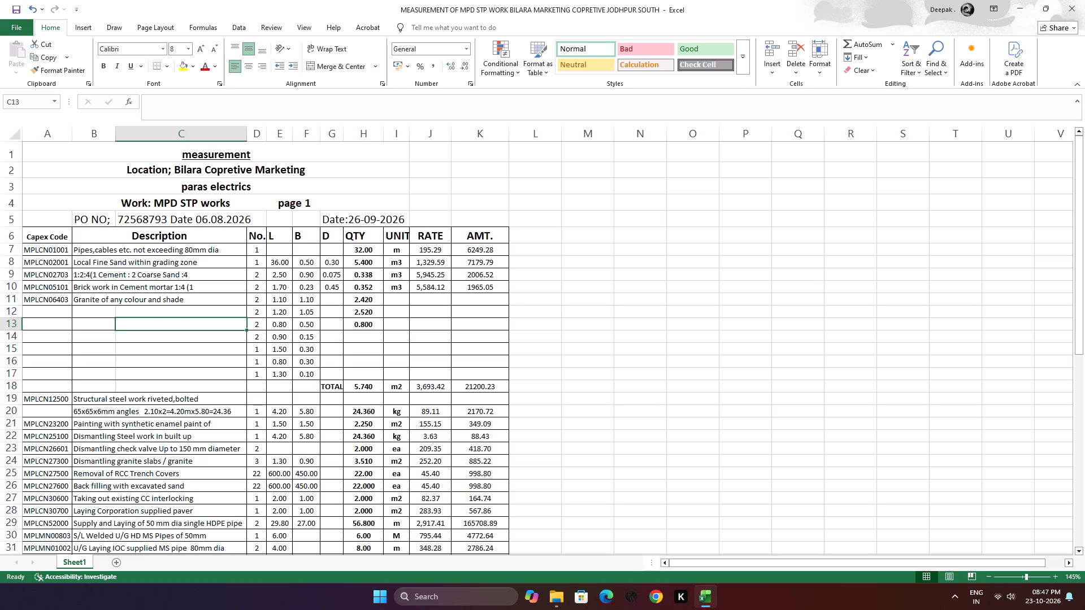
Review the measurement items listed below the granite entries.
{"action": "left_click", "coordinate": [223, 358]}
{"action": "scroll", "coordinate": [226, 356], "scroll_direction": "down", "scroll_amount": 4}
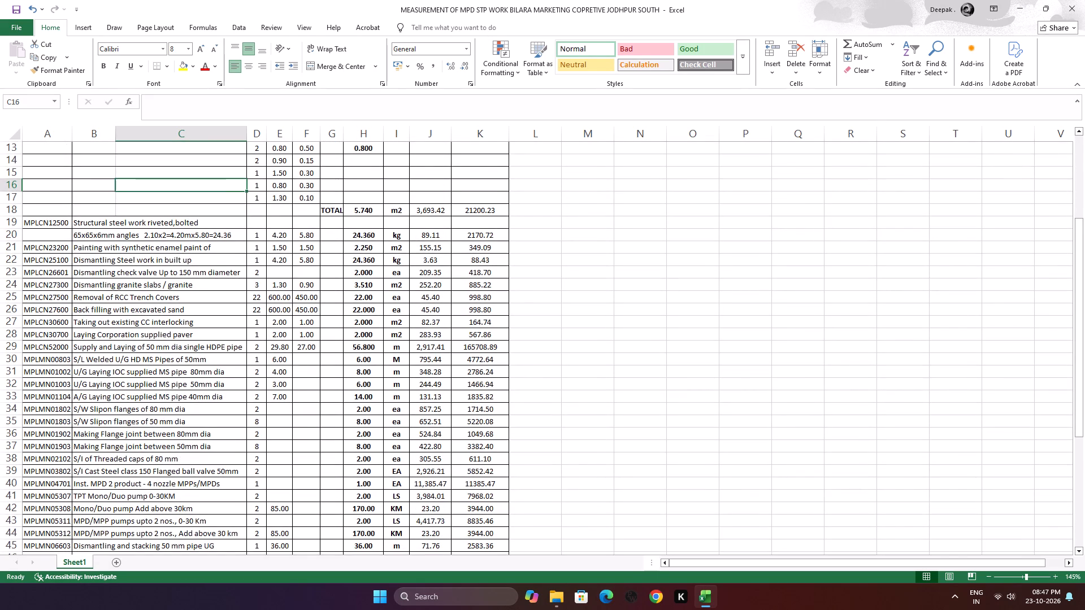
{"action": "scroll", "coordinate": [140, 372], "scroll_direction": "down", "scroll_amount": 2}
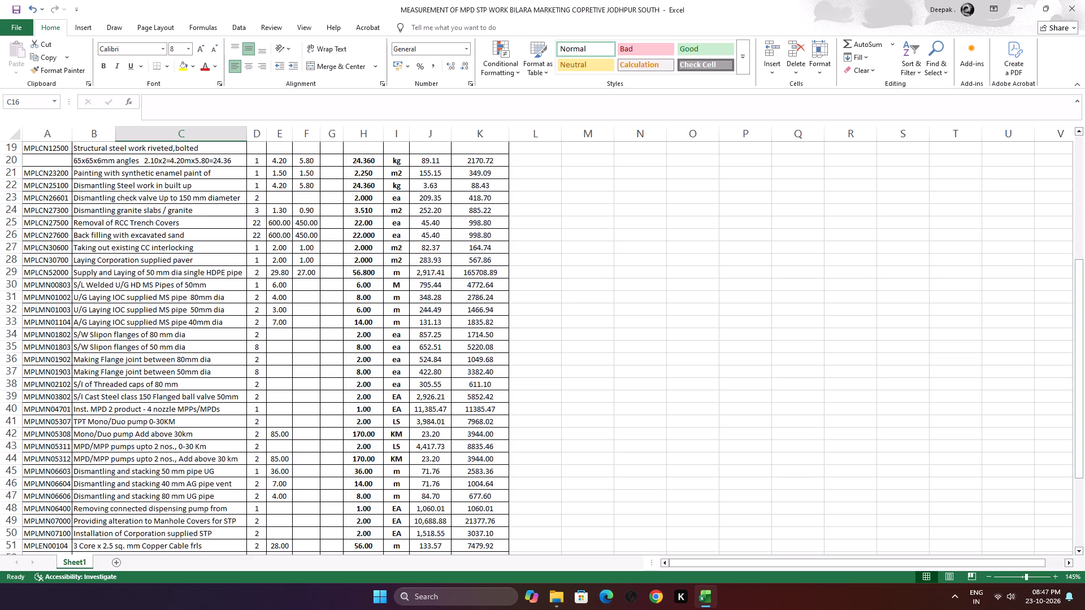
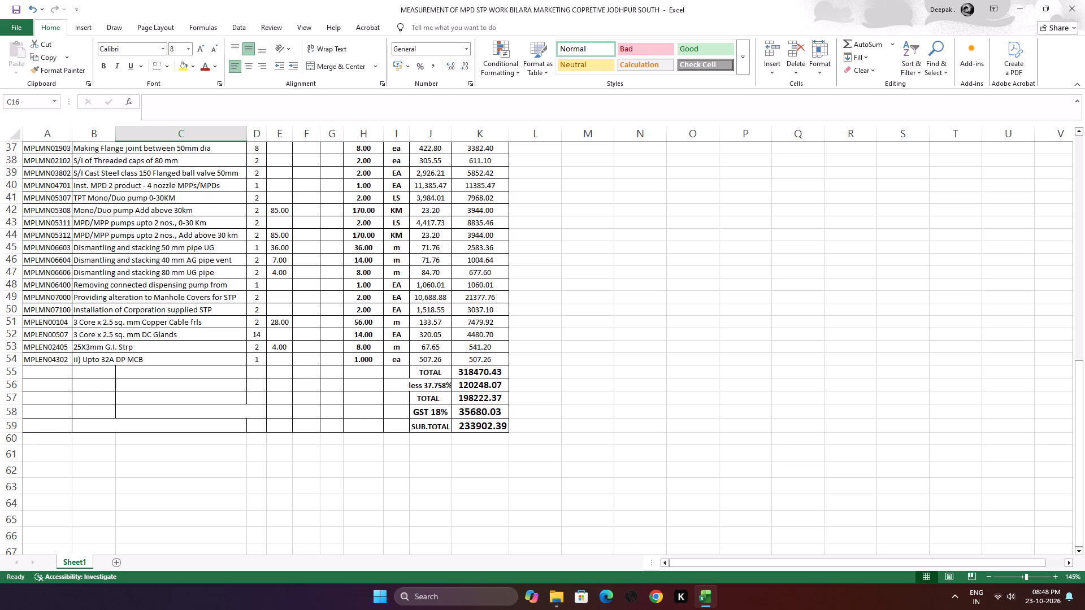
Set length L of the 3 Core x 2.5 sq. mm Copper Cable item in row 51 to 23.50.
{"action": "left_click", "coordinate": [279, 321]}
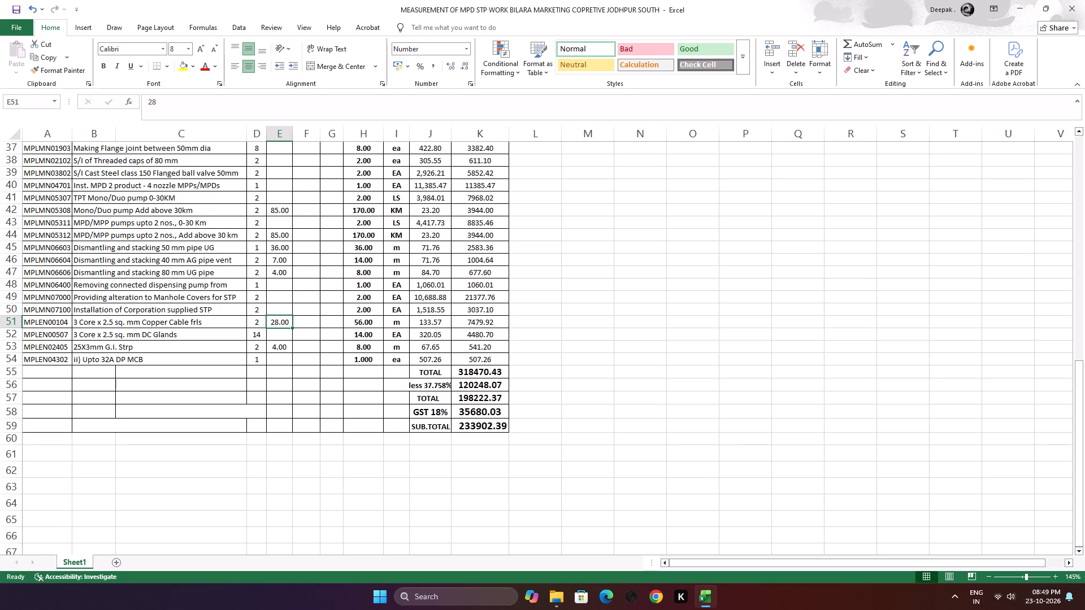
{"action": "type", "text": "23"}
{"action": "type", "text": ".5"}
{"action": "key", "text": "0"}
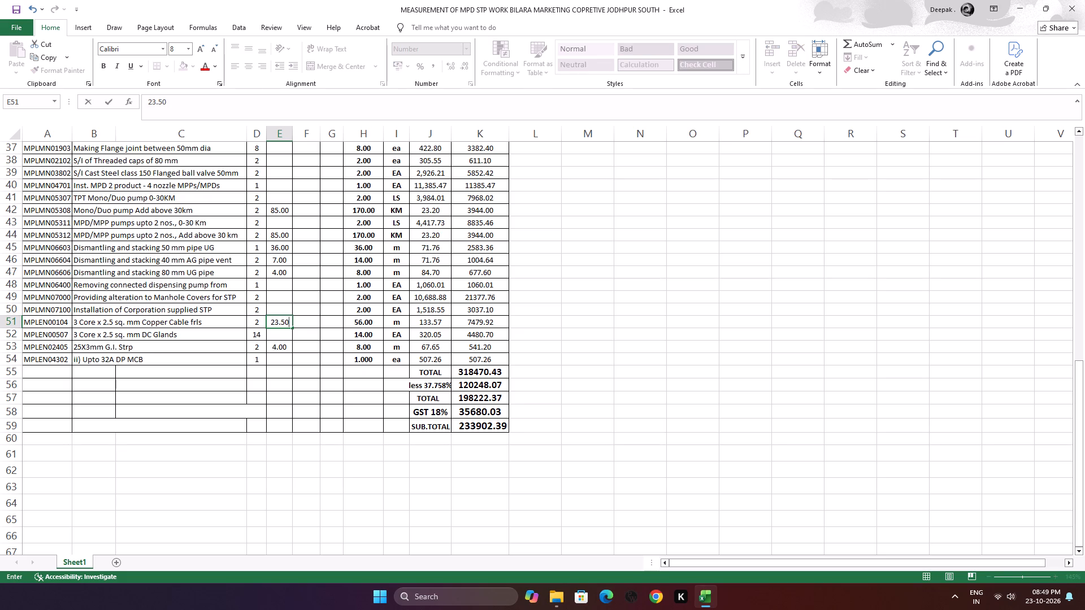
{"action": "left_click", "coordinate": [237, 364]}
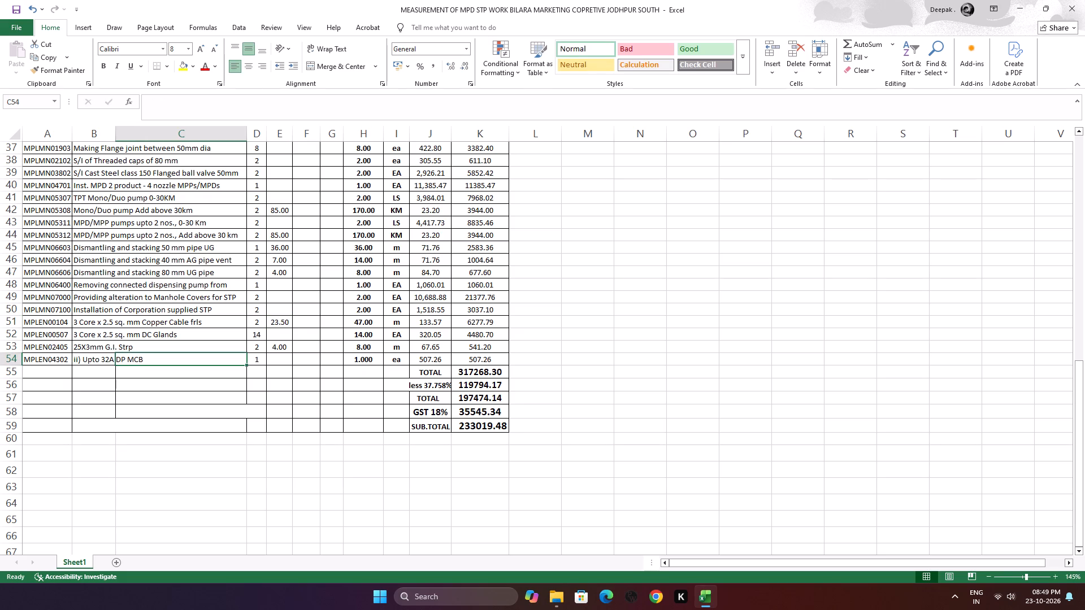
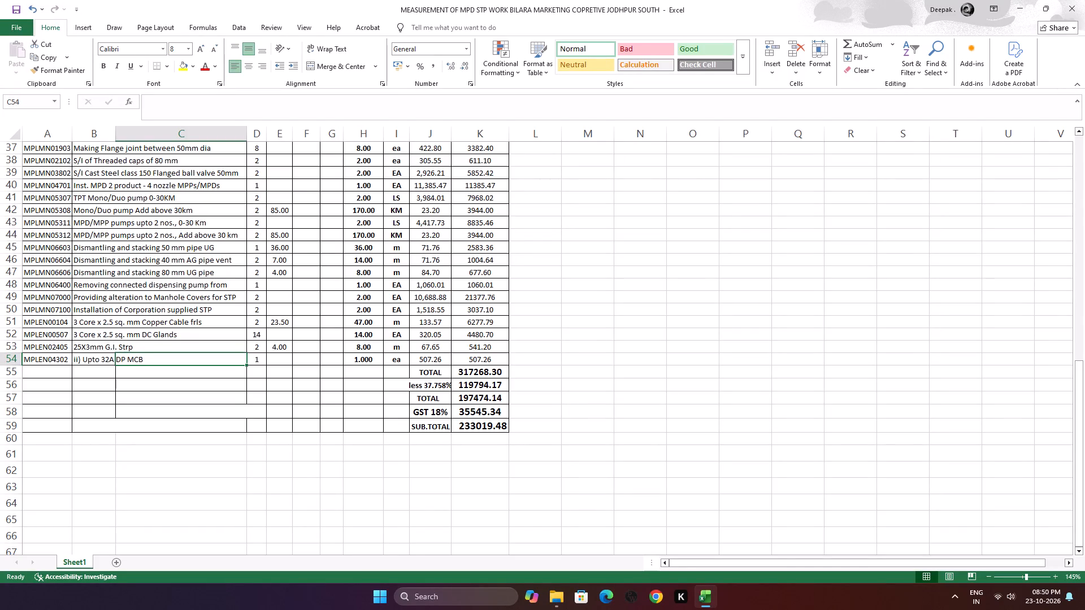
Set both the number and the quantity of the 3 Core x 2.5 sq. mm DC Glands item in row 52 to 10.
{"action": "left_click", "coordinate": [257, 334]}
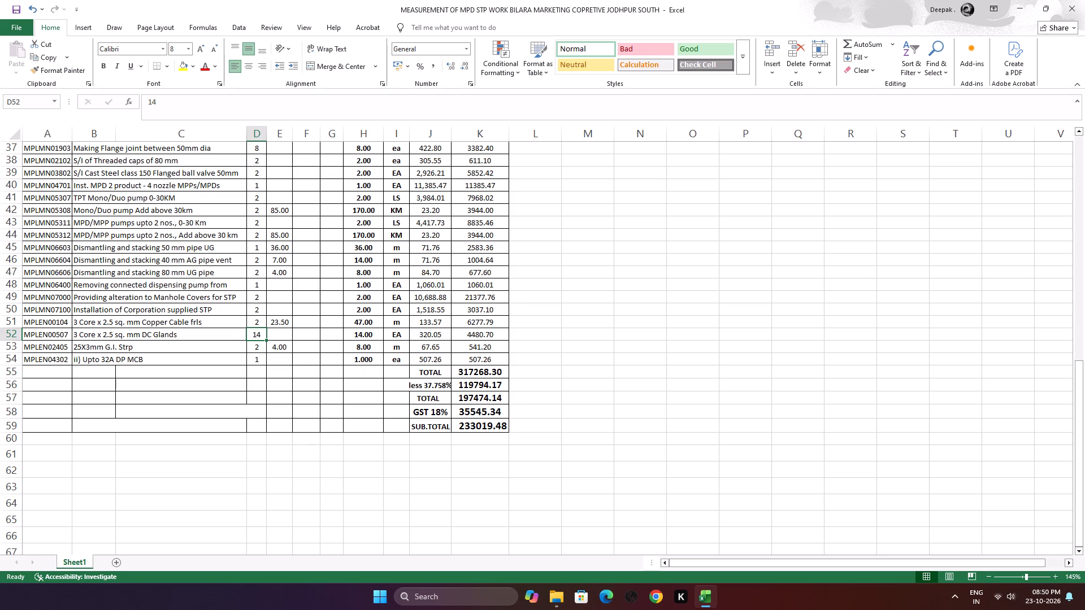
{"action": "key", "text": "1"}
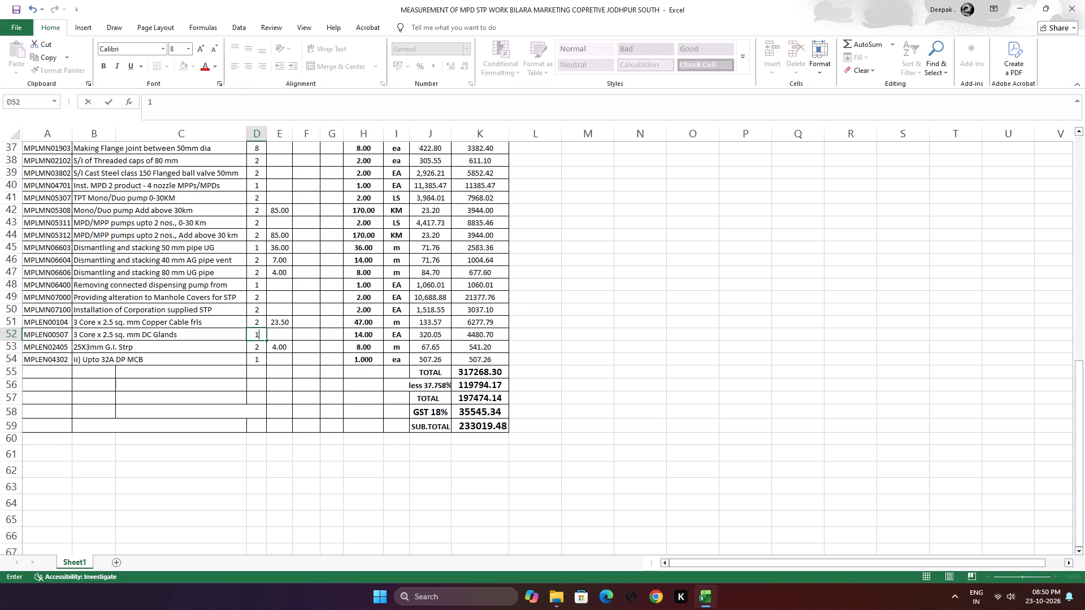
{"action": "key", "text": "0"}
{"action": "key", "text": "Right"}
{"action": "key", "text": "Right"}
{"action": "key", "text": "Right"}
{"action": "key", "text": "Right"}
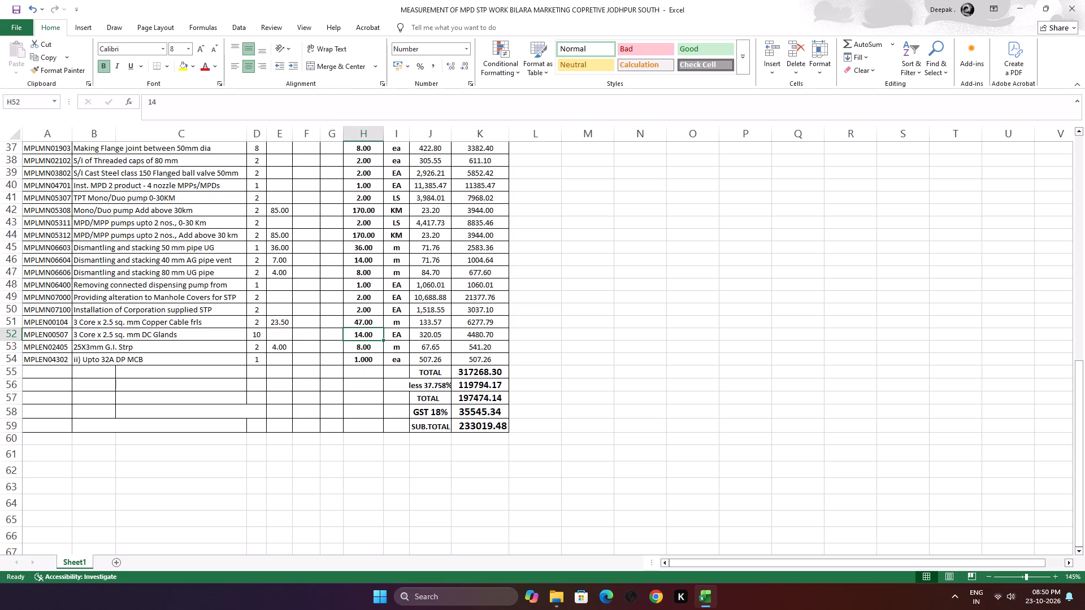
{"action": "key", "text": "1"}
{"action": "key", "text": "0"}
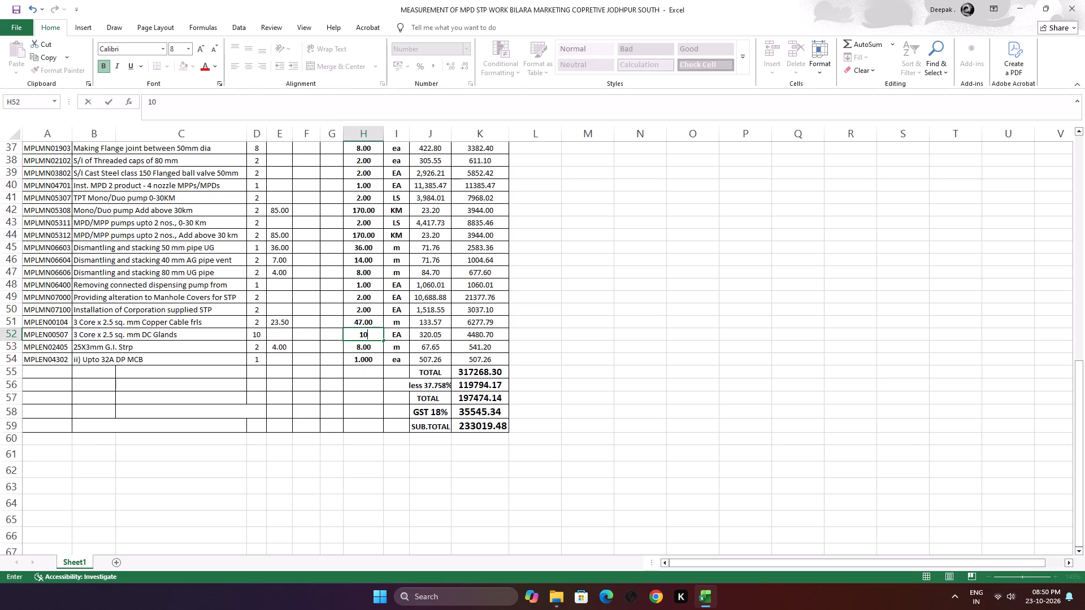
{"action": "left_click", "coordinate": [229, 374]}
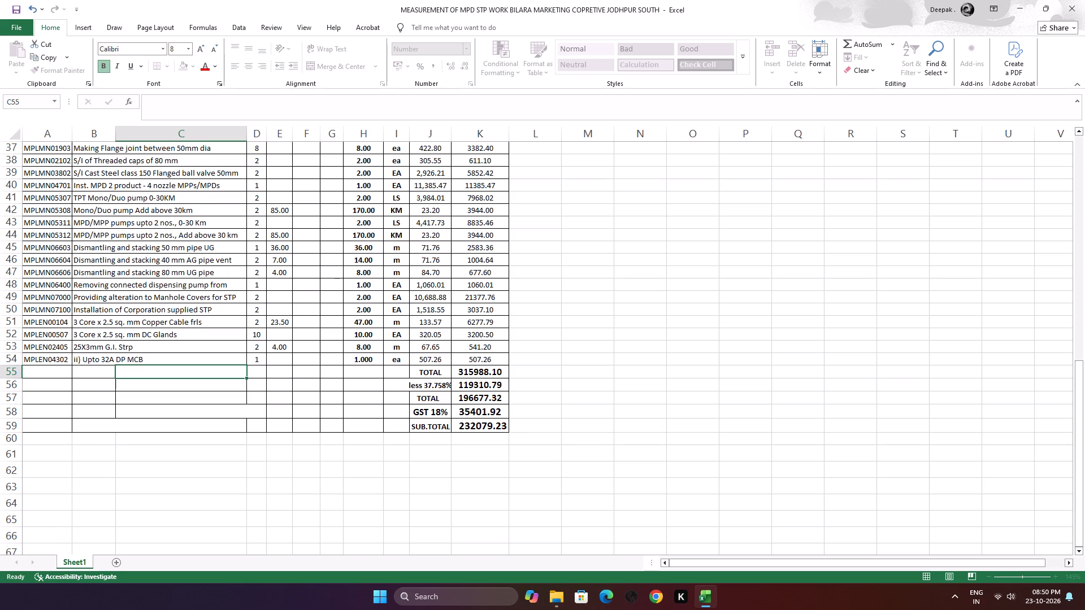
Close the Bilara Marketing MPD STP measurement workbook, saving its changes.
{"action": "scroll", "coordinate": [236, 392], "scroll_direction": "up", "scroll_amount": 1}
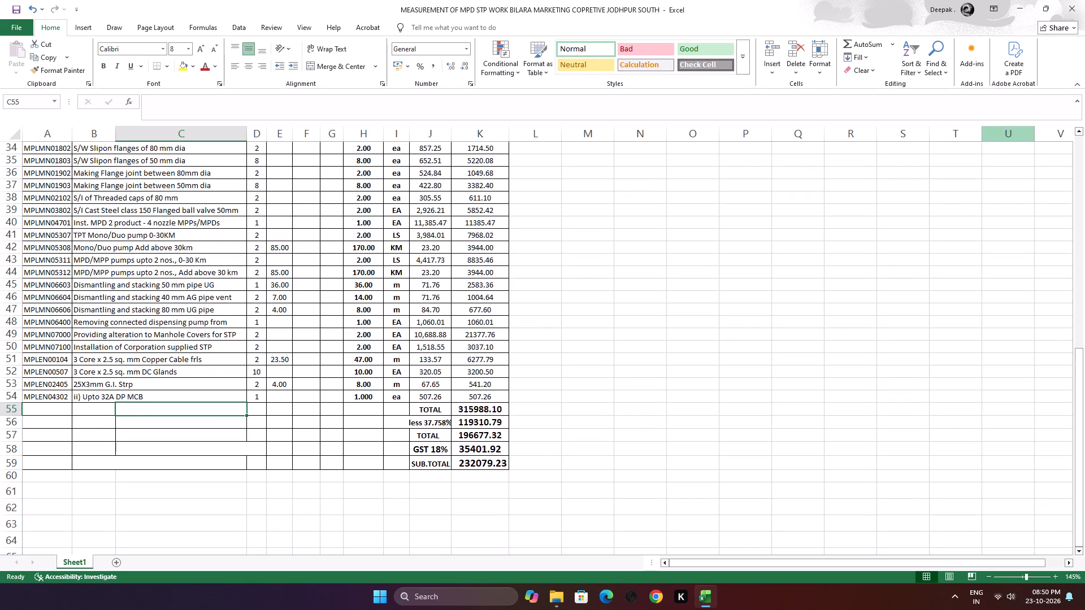
{"action": "left_click", "coordinate": [1083, 1]}
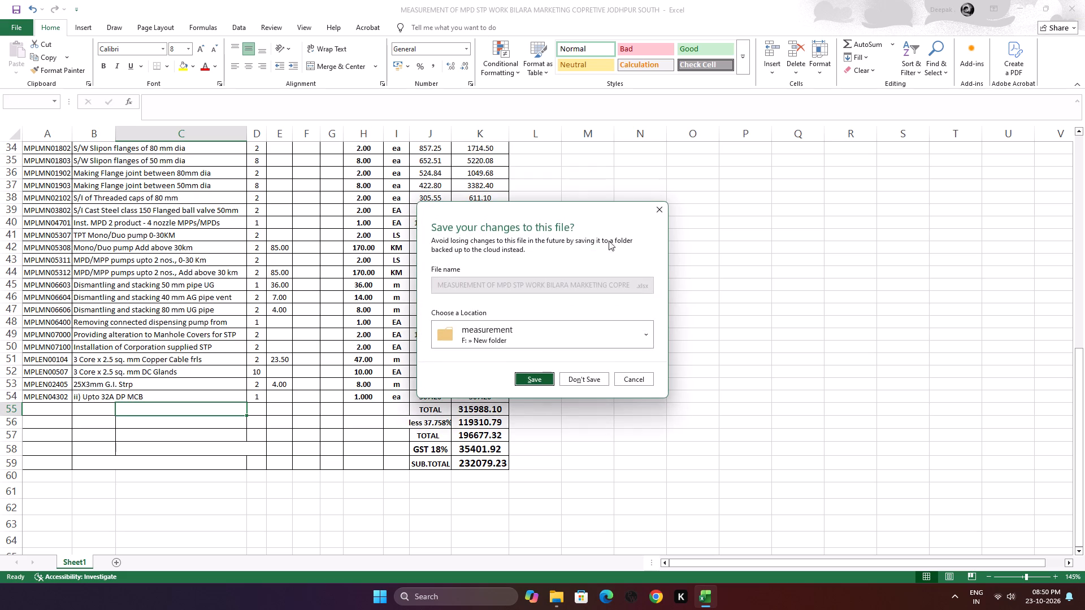
{"action": "left_click", "coordinate": [532, 377]}
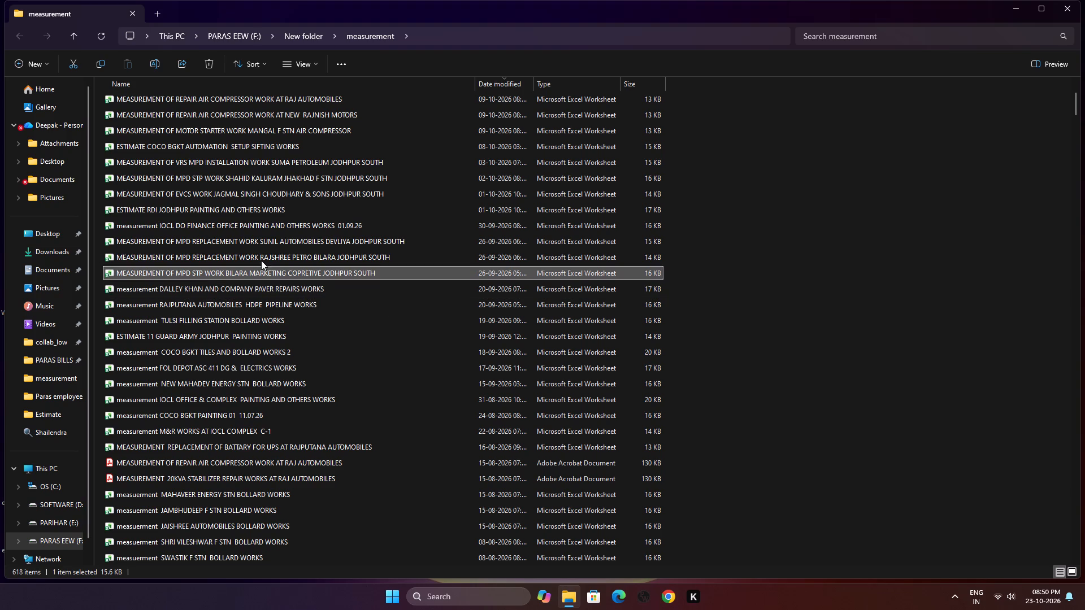
{"action": "double_click", "coordinate": [254, 175]}
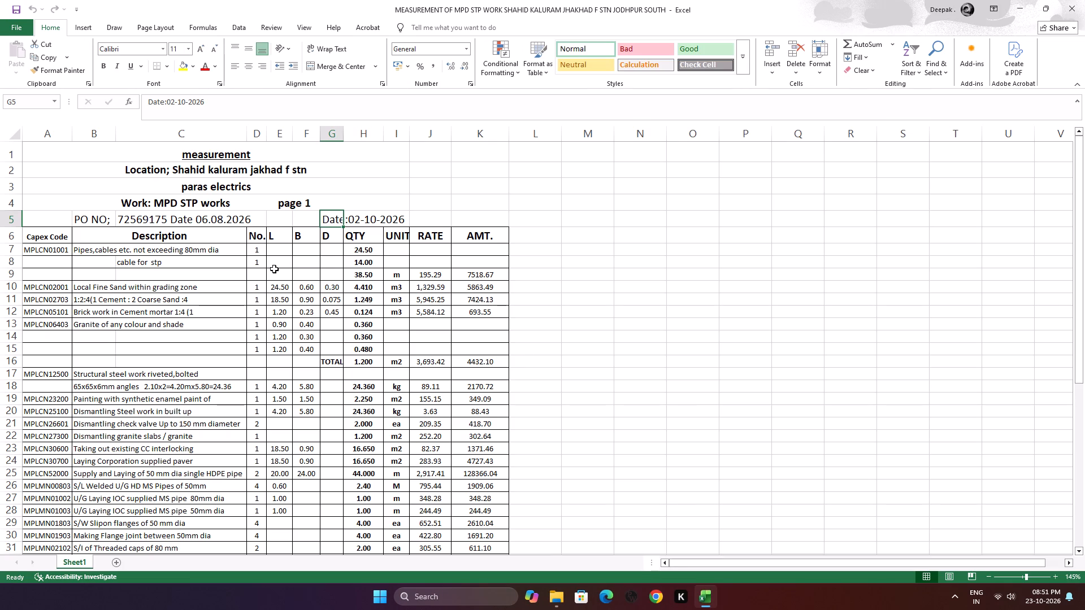
Set length L to 18.30 for the CC interlocking removal and Corporation supplied paver laying items in rows 23 and 24.
{"action": "scroll", "coordinate": [272, 267], "scroll_direction": "down", "scroll_amount": 3}
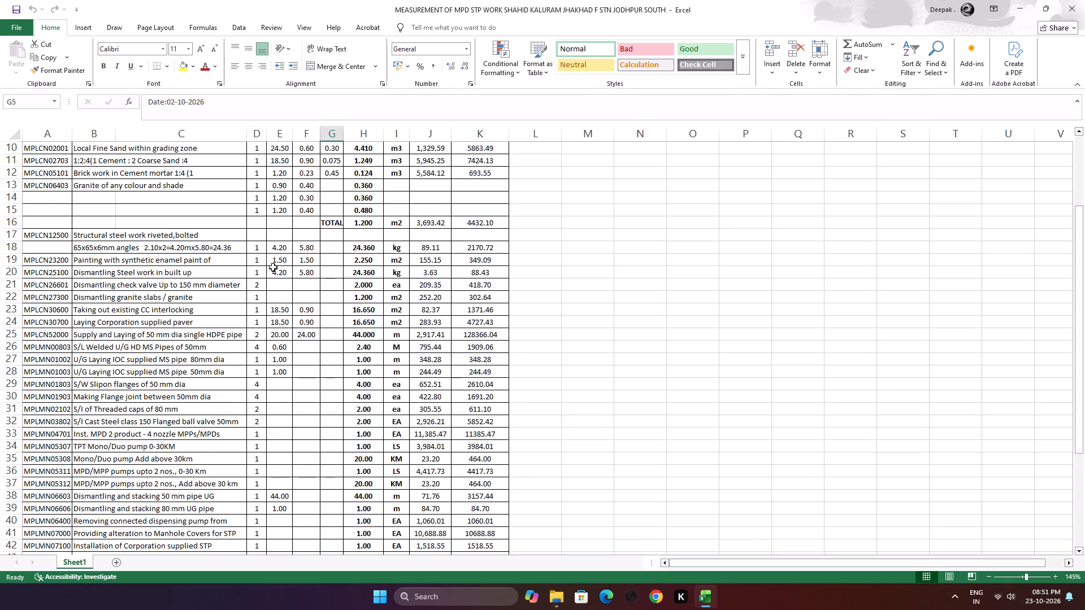
{"action": "left_click", "coordinate": [283, 310]}
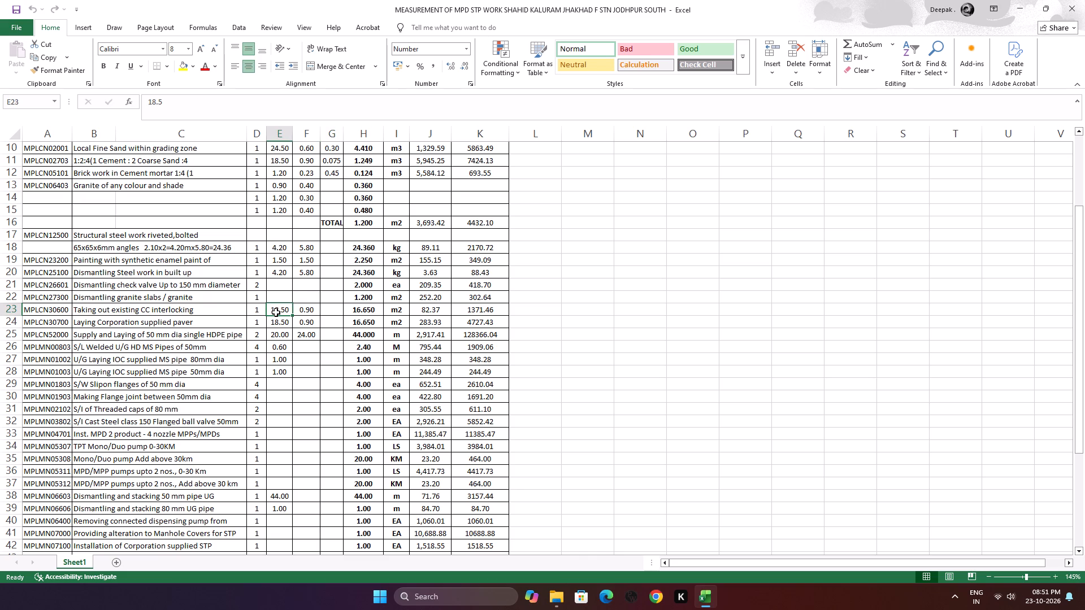
{"action": "key", "text": "1"}
{"action": "key", "text": "8"}
{"action": "type", "text": ".3"}
{"action": "key", "text": "0"}
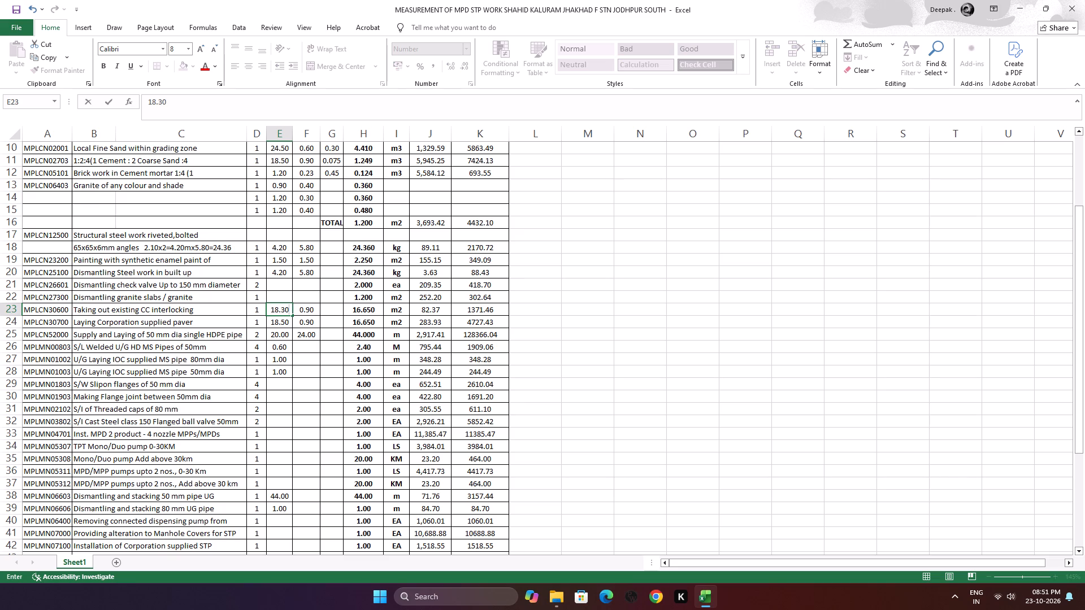
{"action": "key", "text": "Down"}
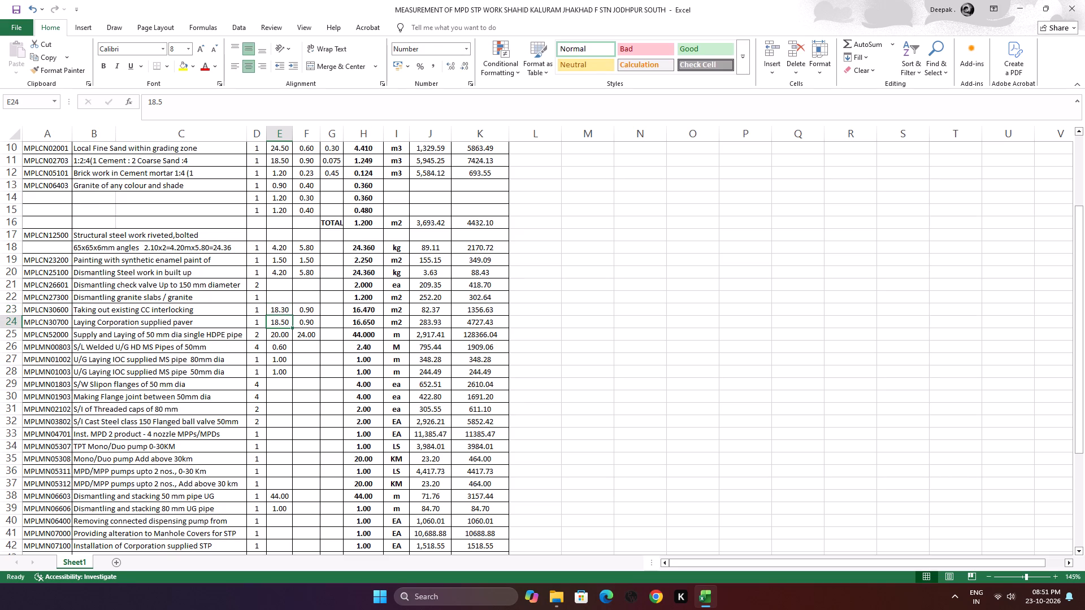
{"action": "key", "text": "1"}
{"action": "key", "text": "8"}
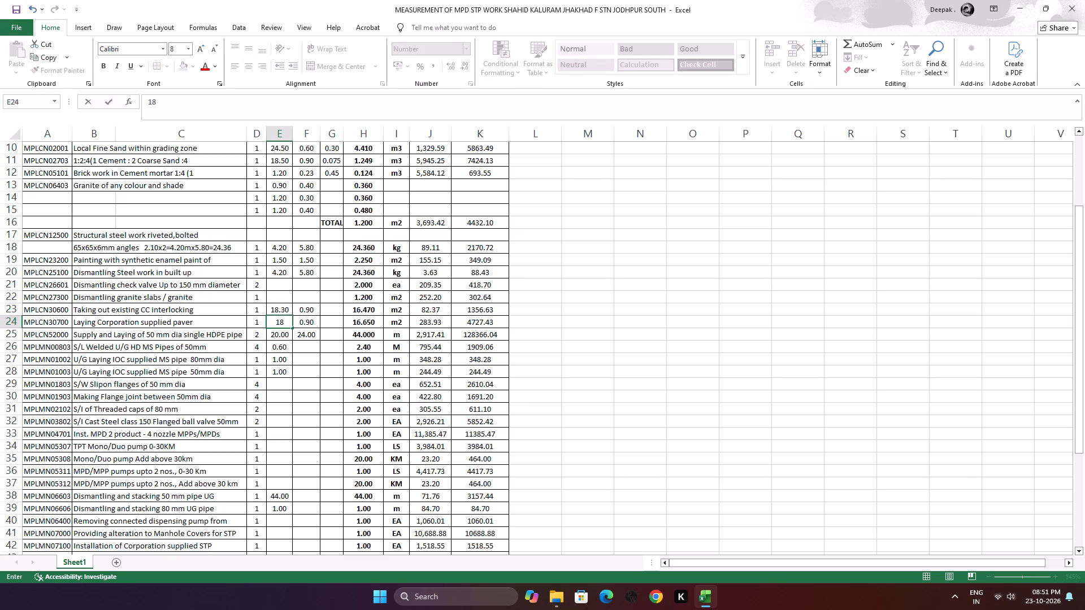
{"action": "type", "text": ".3"}
{"action": "key", "text": "0"}
{"action": "key", "text": "Down"}
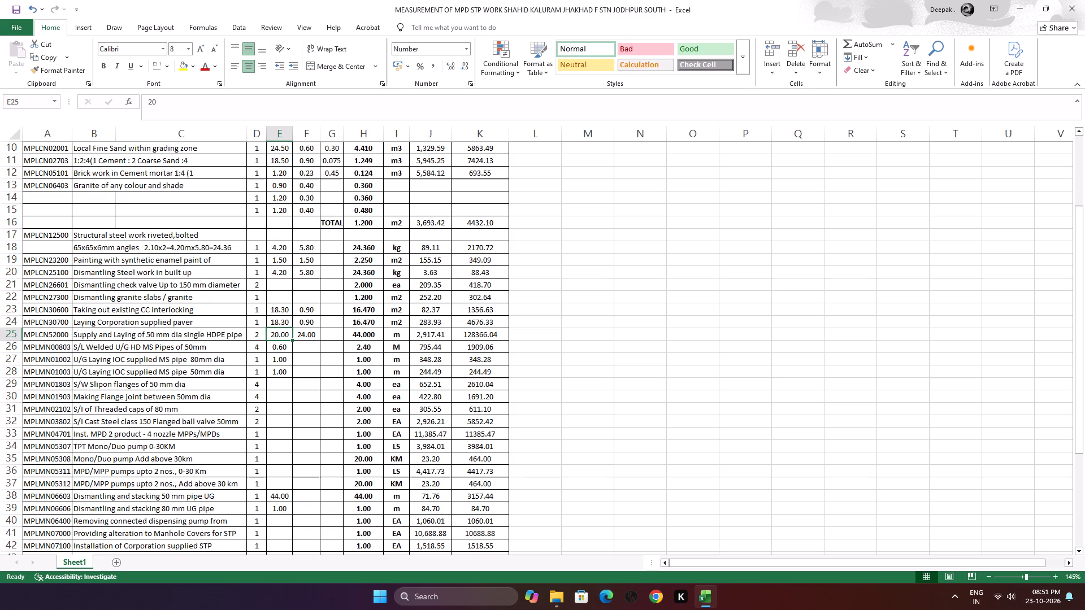
Set breadth B to 0.80 for both the paver laying item in row 24 and the CC interlocking removal item in row 23.
{"action": "key", "text": "Up"}
{"action": "key", "text": "Right"}
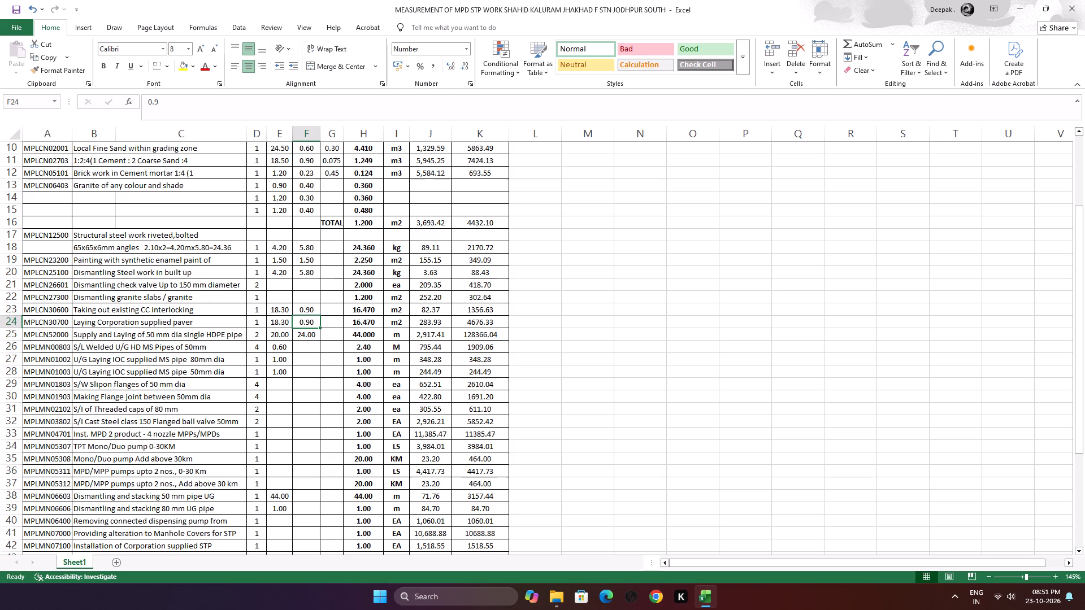
{"action": "type", "text": ".80"}
{"action": "key", "text": "Up"}
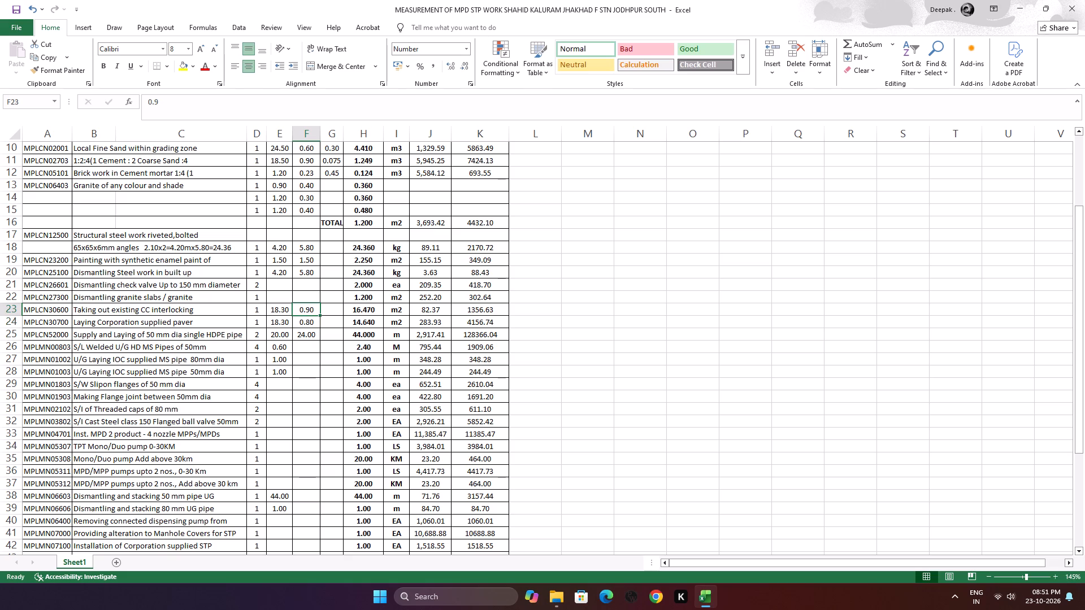
{"action": "type", "text": ".80"}
{"action": "key", "text": "Down"}
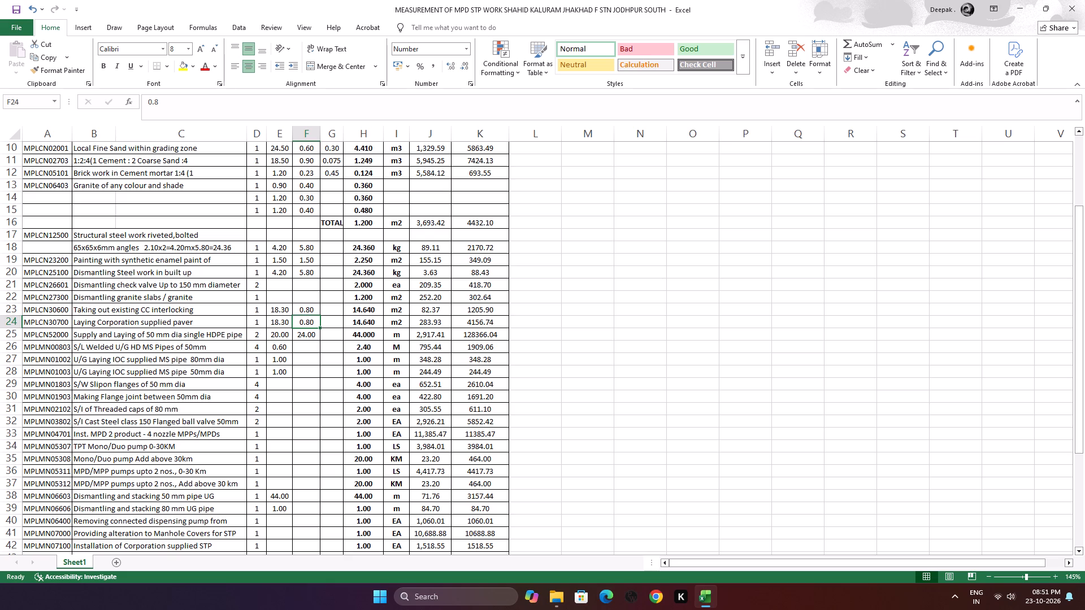
For the 50 mm dia single HDPE pipe item in row 25, set L to 20.10 and B to 23.30.
{"action": "left_click", "coordinate": [280, 336]}
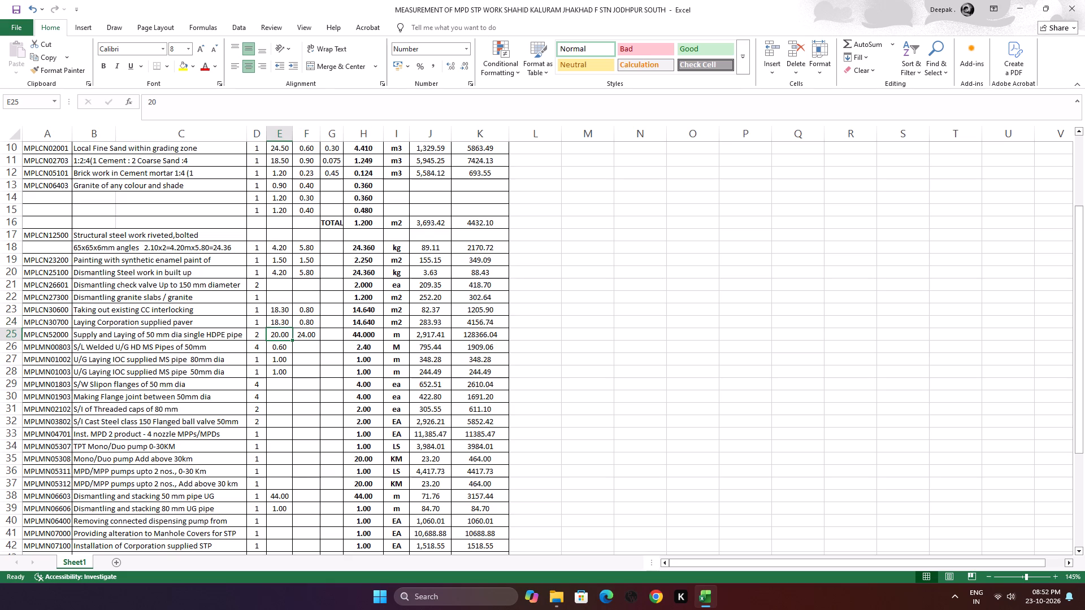
{"action": "key", "text": "2"}
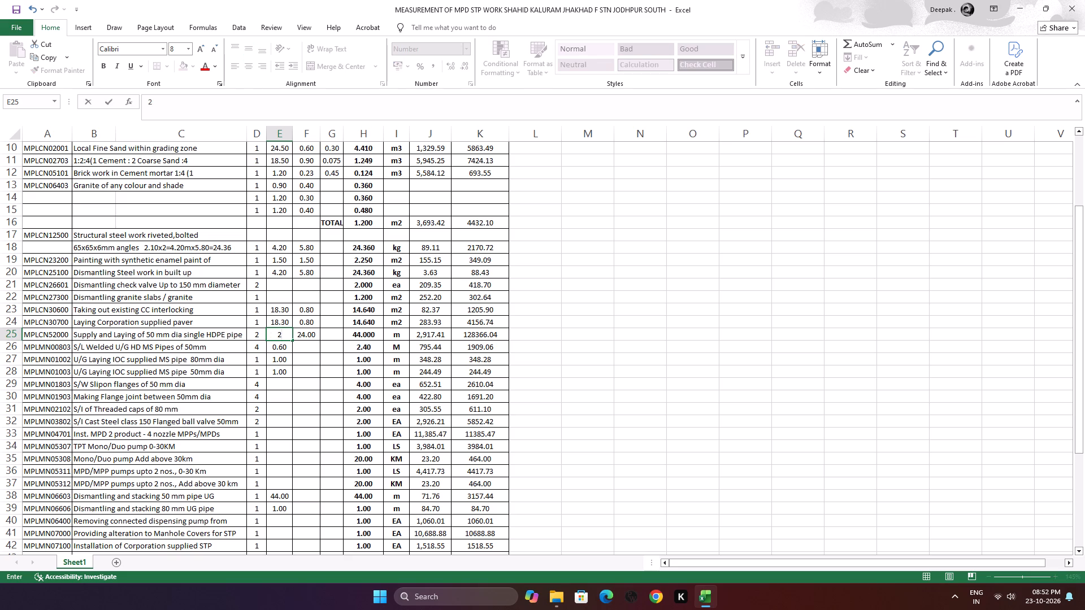
{"action": "type", "text": "0.1"}
{"action": "key", "text": "0"}
{"action": "key", "text": "Right"}
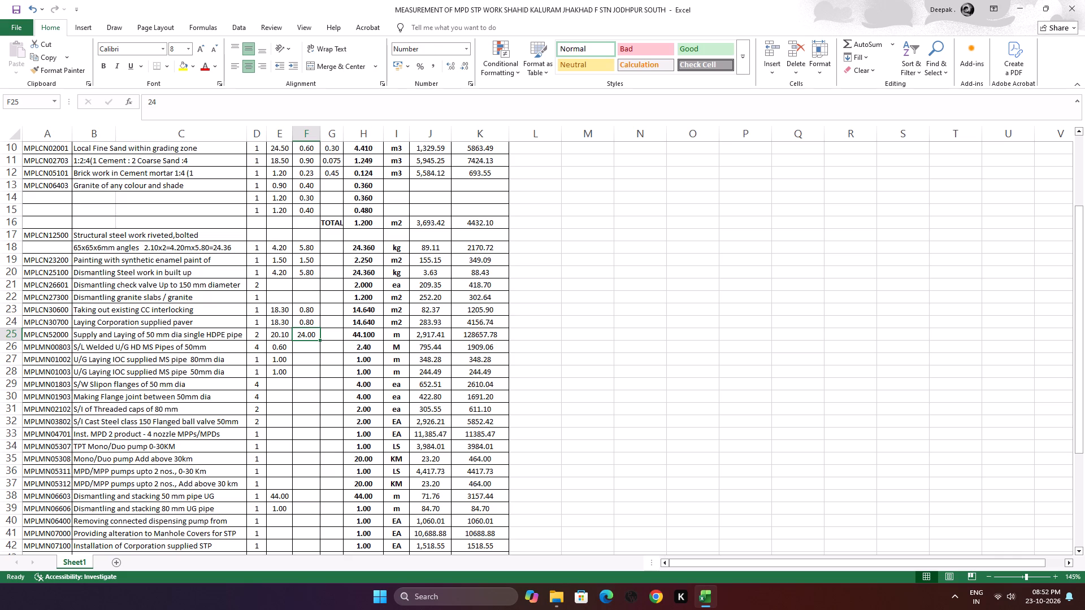
{"action": "type", "text": "23"}
{"action": "type", "text": ".3"}
{"action": "key", "text": "0"}
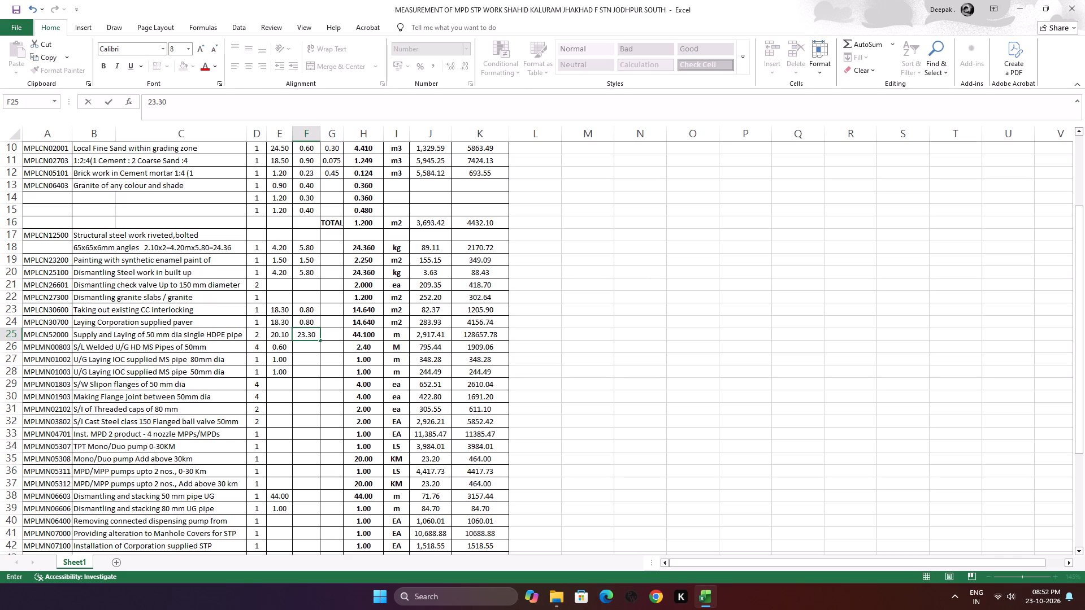
{"action": "key", "text": "Down"}
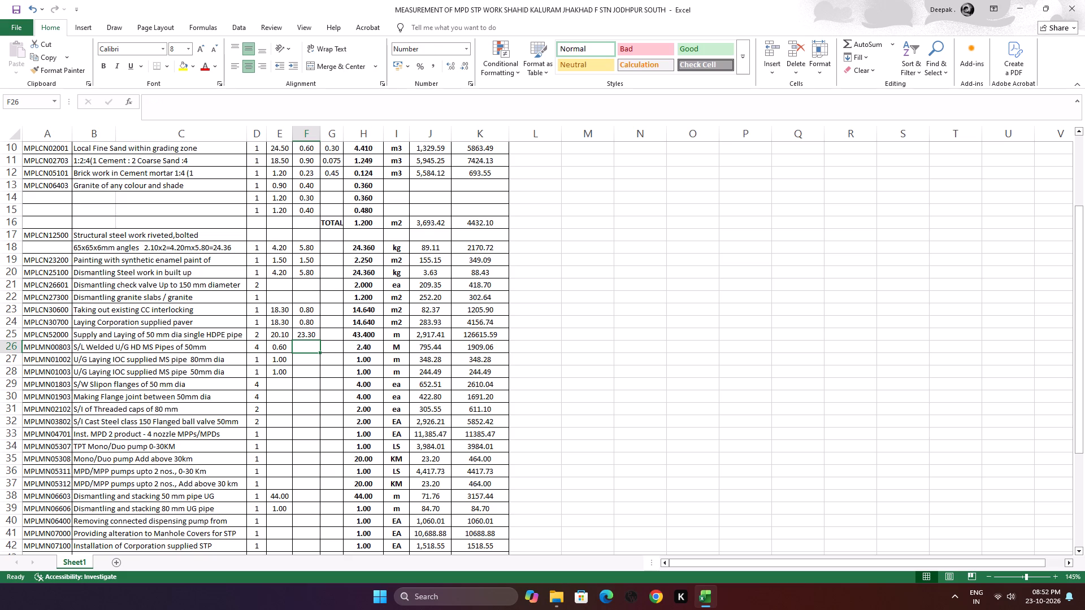
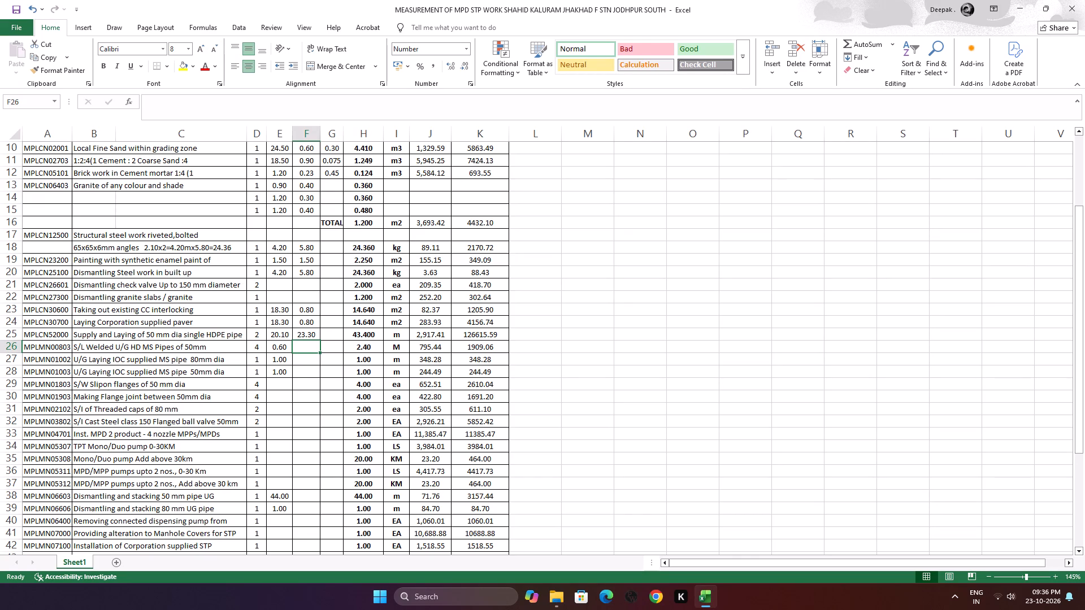
{"action": "scroll", "coordinate": [431, 363], "scroll_direction": "up", "scroll_amount": 7}
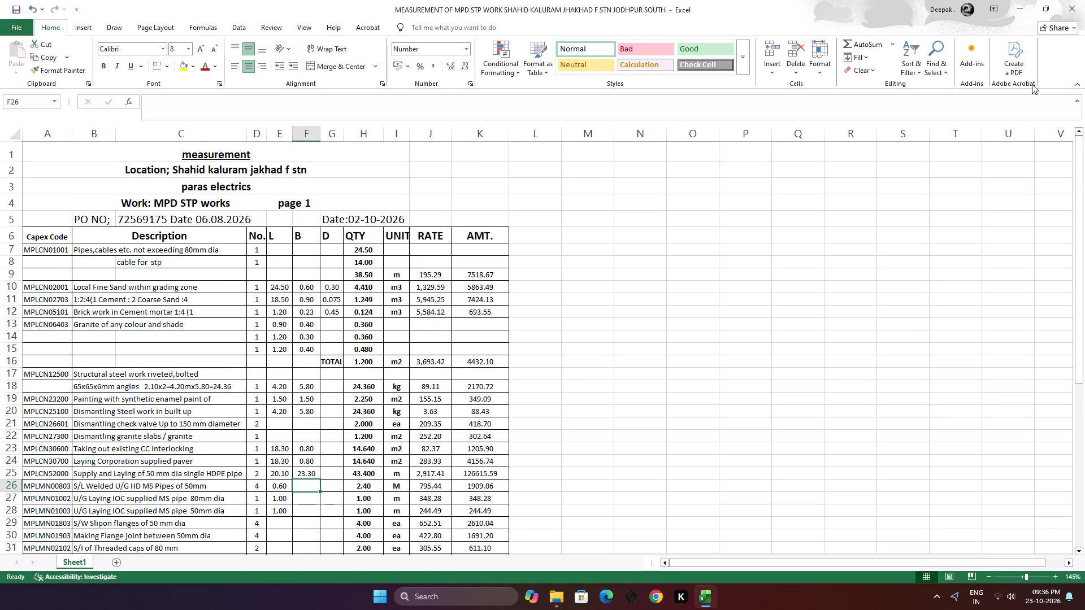
{"action": "left_click", "coordinate": [1076, 9]}
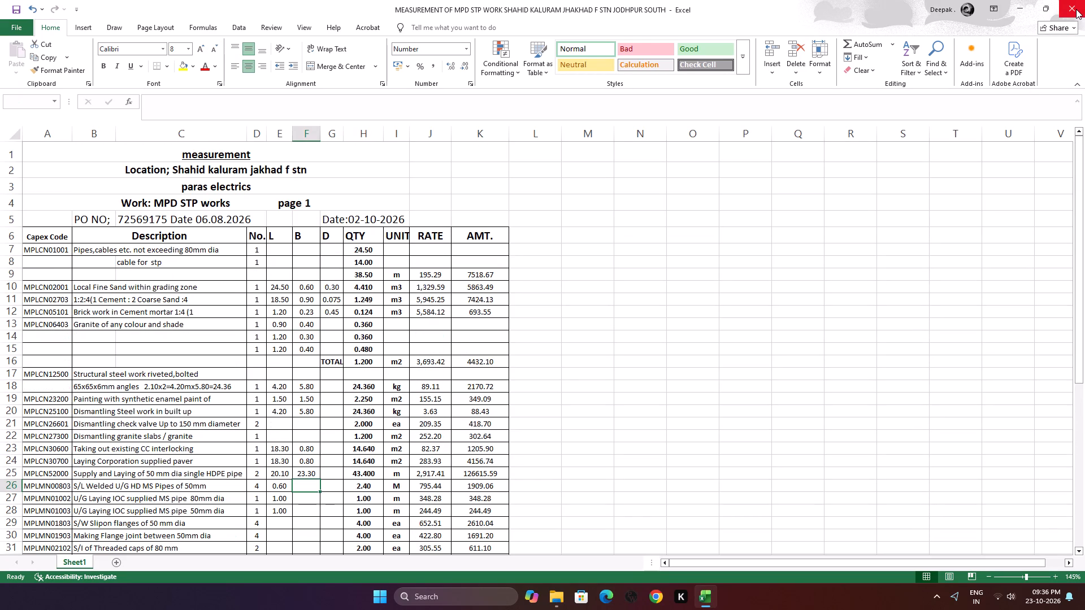
{"action": "left_click", "coordinate": [539, 376]}
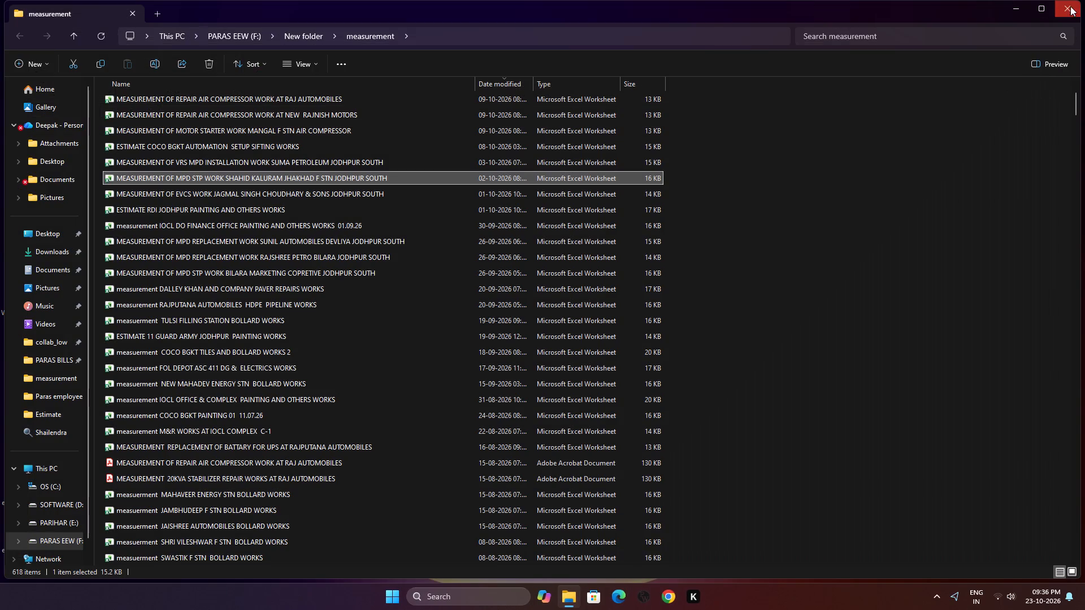
{"action": "left_click", "coordinate": [1070, 1]}
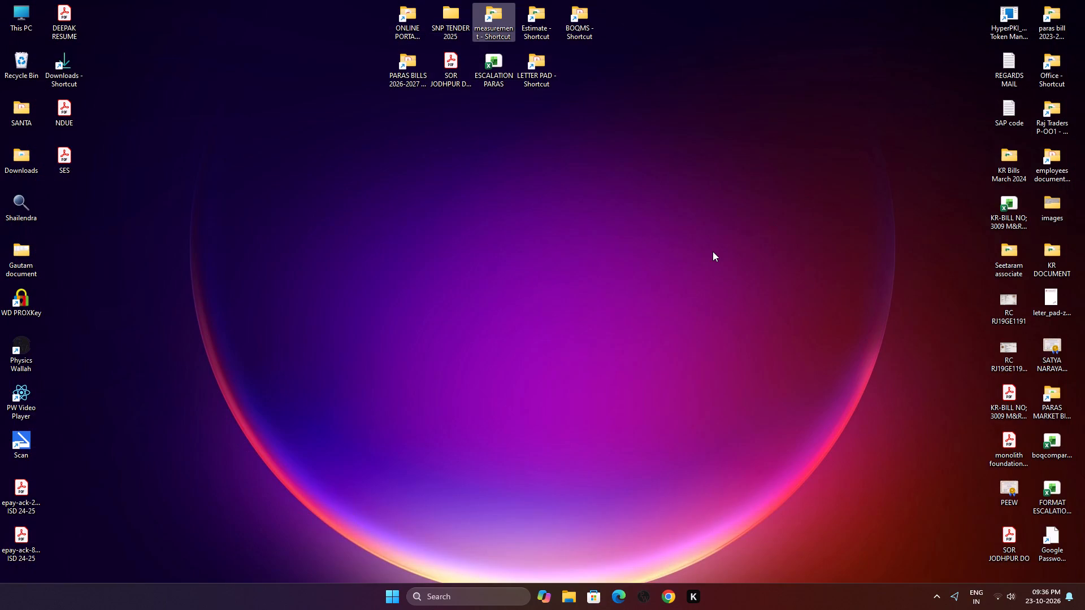